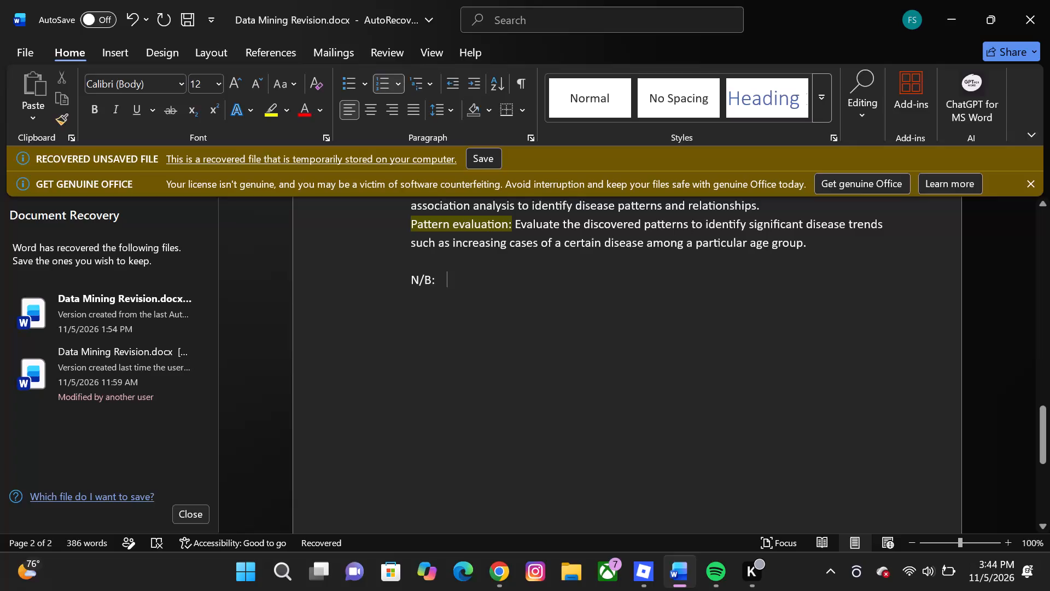
Place the insertion point right after the "N/B:" label below the pattern evaluation paragraph.
{"action": "left_click", "coordinate": [439, 276]}
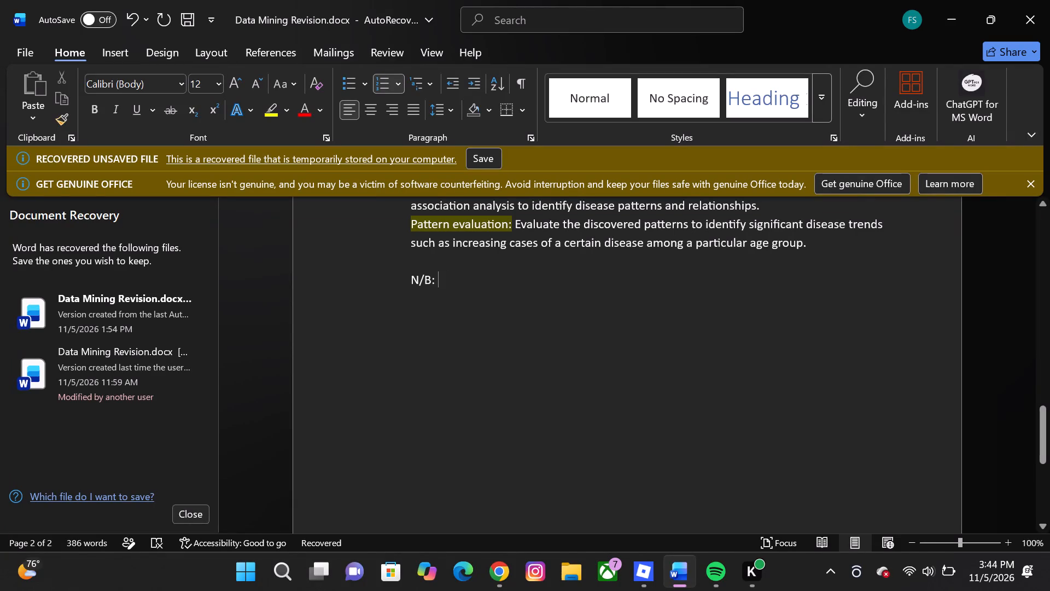
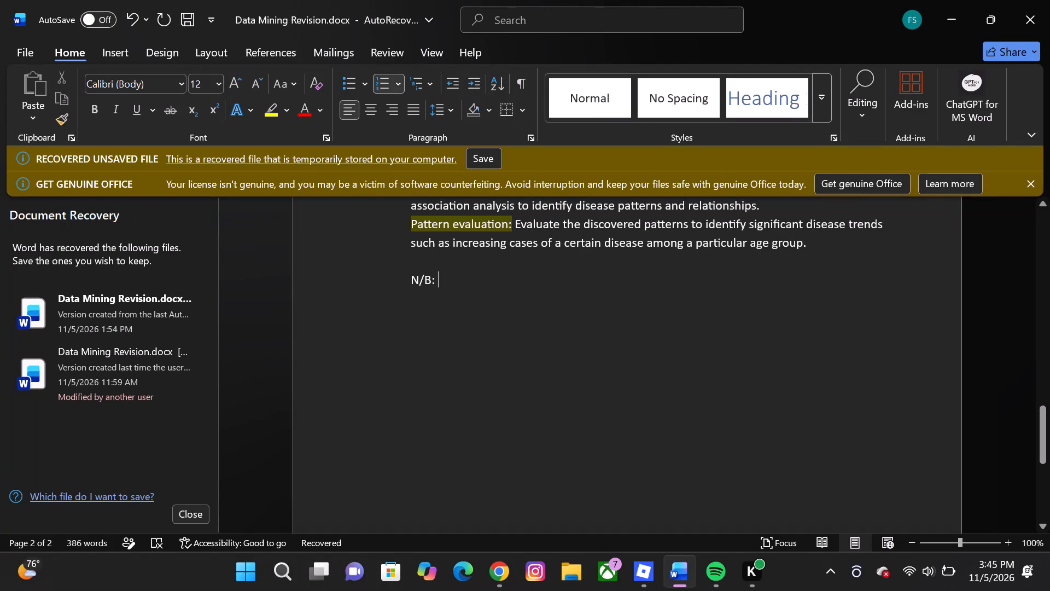
Place the insertion point at the end of the "N/B:" line, below the pattern evaluation paragraph.
{"action": "left_click", "coordinate": [439, 273]}
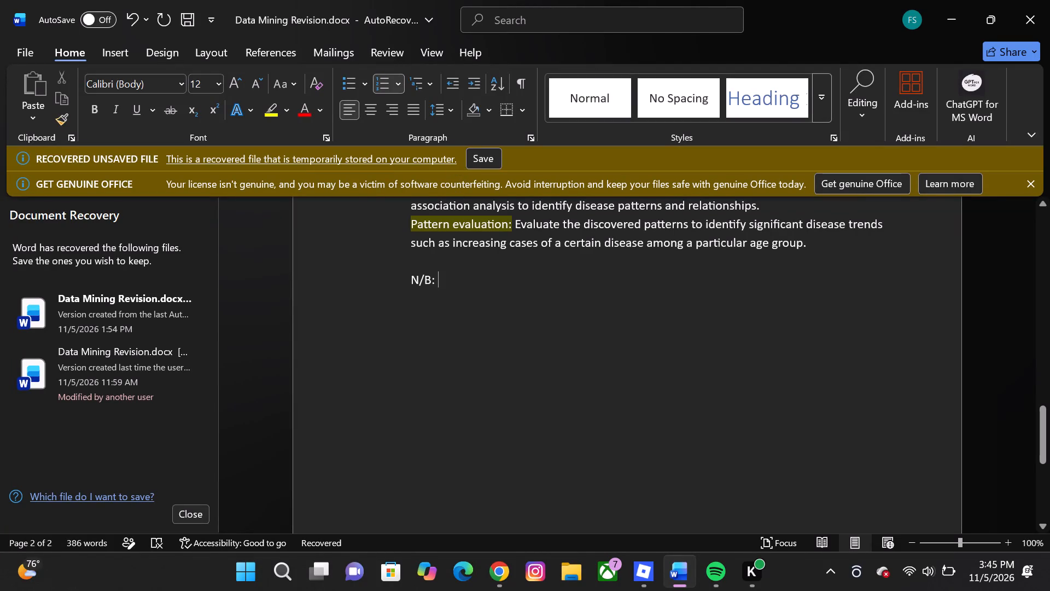
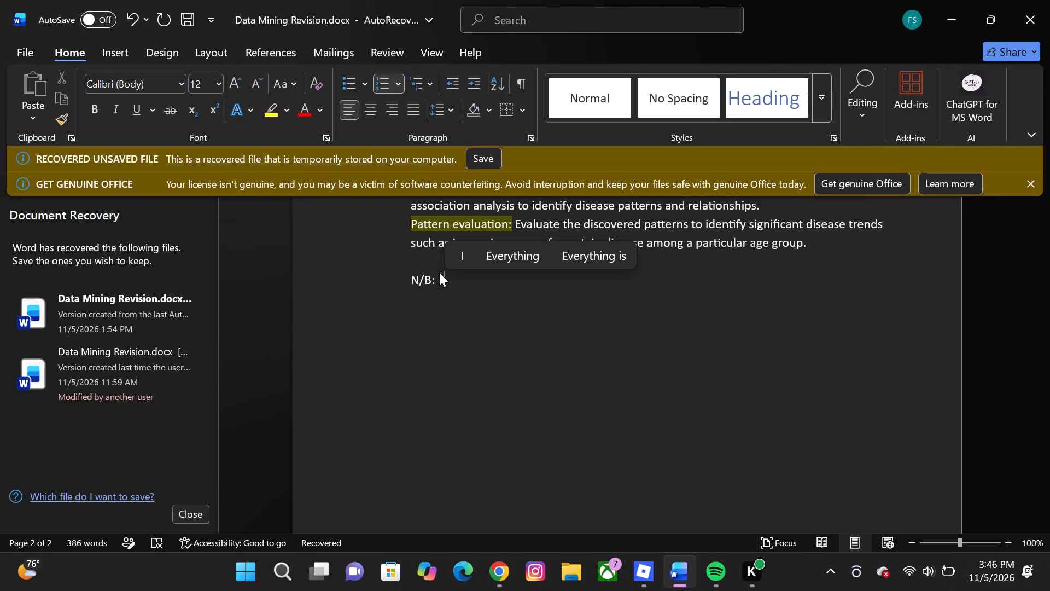
Write "Expected outcome analysis can help healthcare authorities identify" after the "N/B:" label.
{"action": "type", "text": "xpected outcome analysis"}
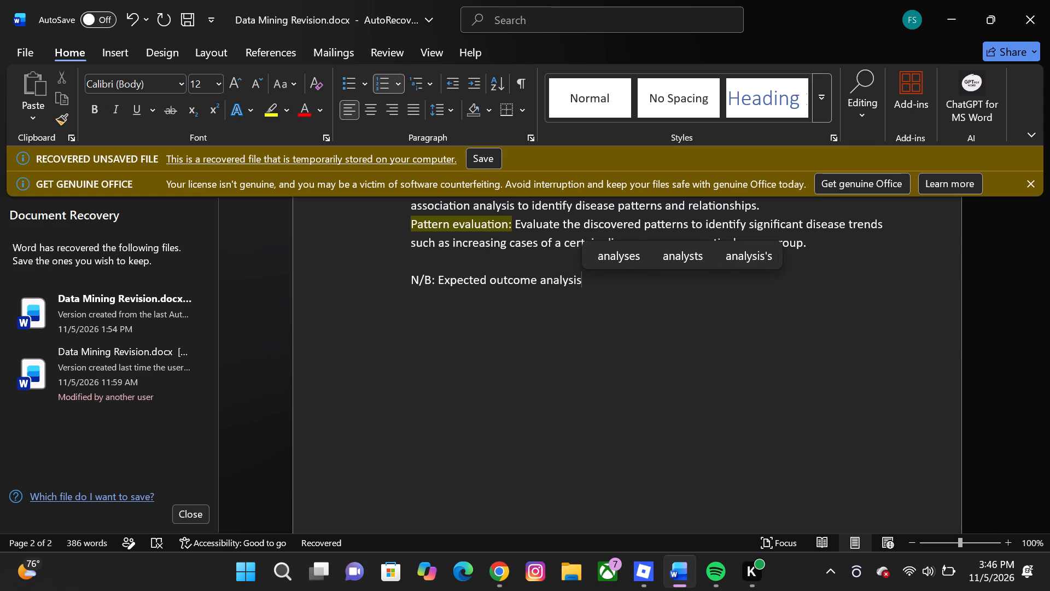
{"action": "key", "text": "space"}
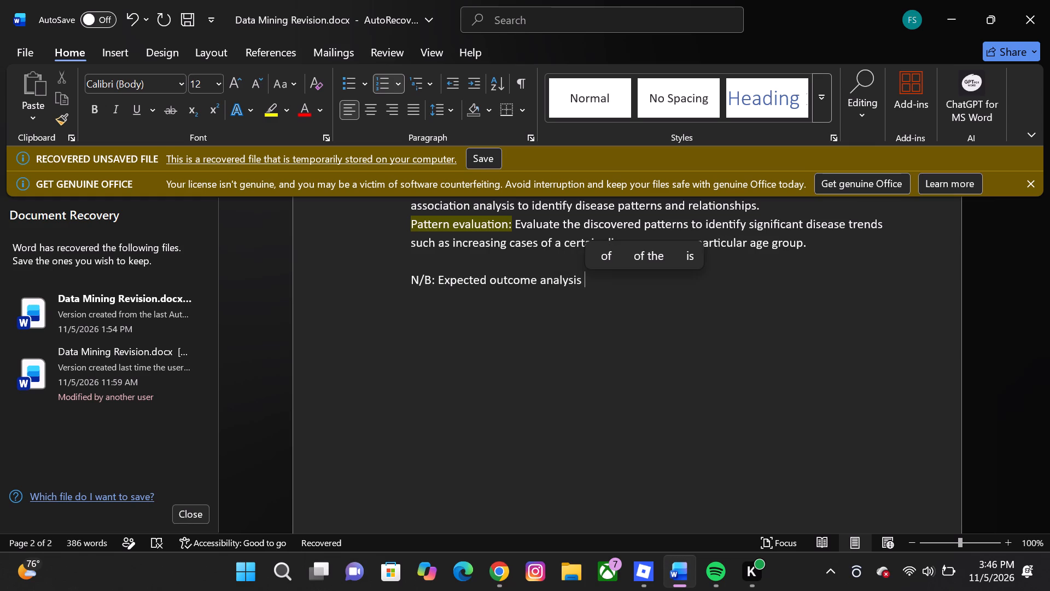
{"action": "type", "text": "can"}
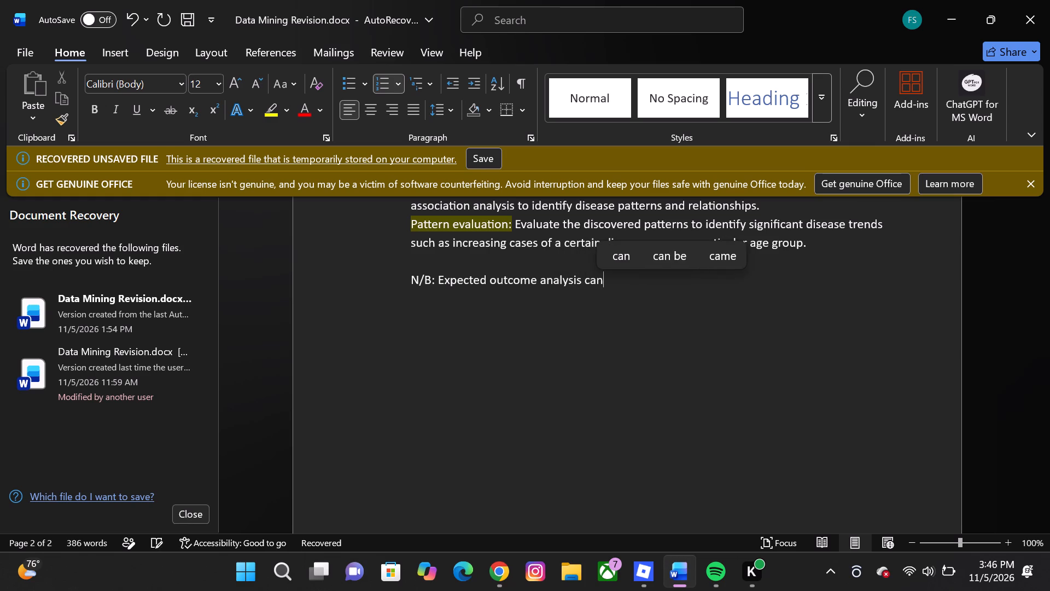
{"action": "key", "text": "space"}
{"action": "type", "text": "help"}
{"action": "key", "text": "space"}
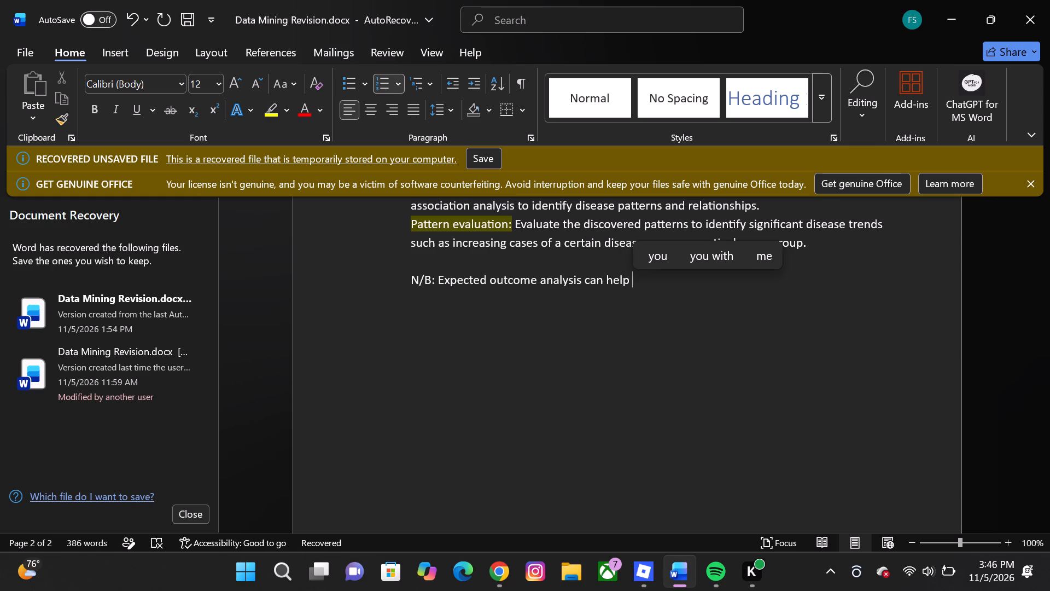
{"action": "type", "text": "healthcare"}
{"action": "key", "text": "space"}
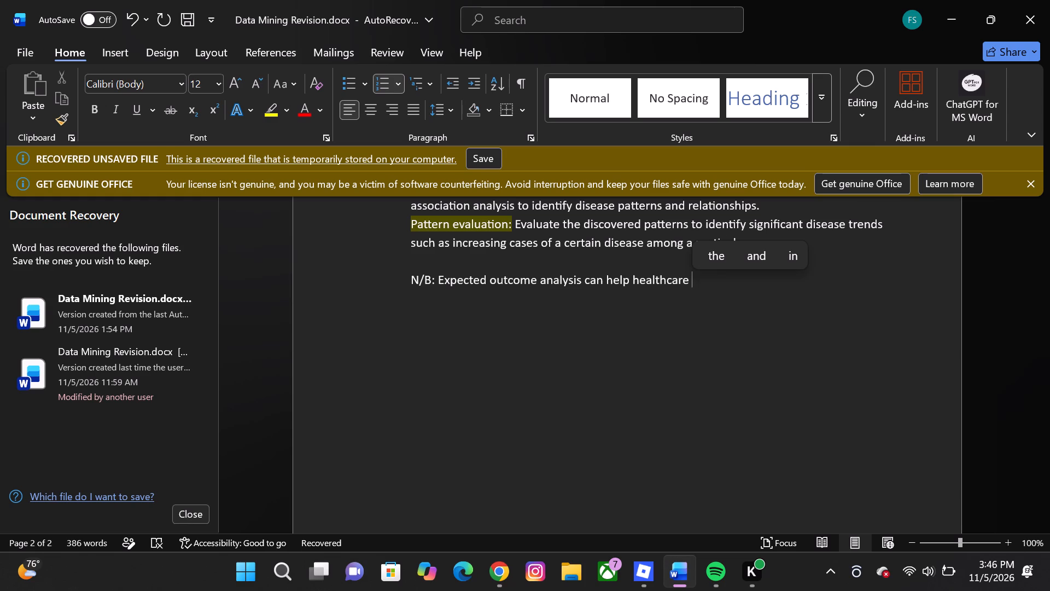
{"action": "type", "text": "authorities"}
{"action": "key", "text": "space"}
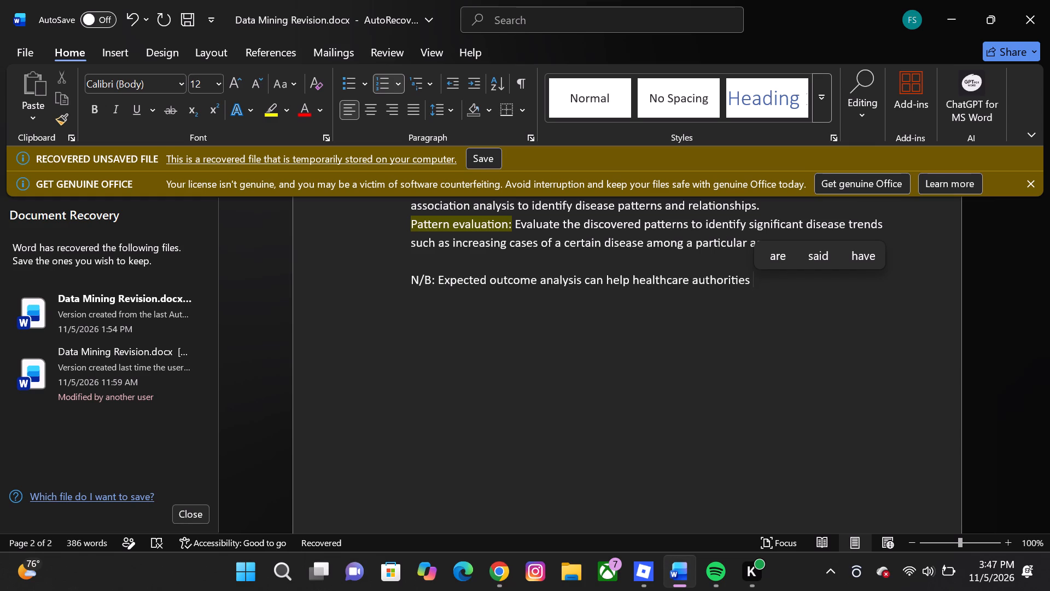
{"action": "key", "text": "i"}
{"action": "type", "text": "dentify"}
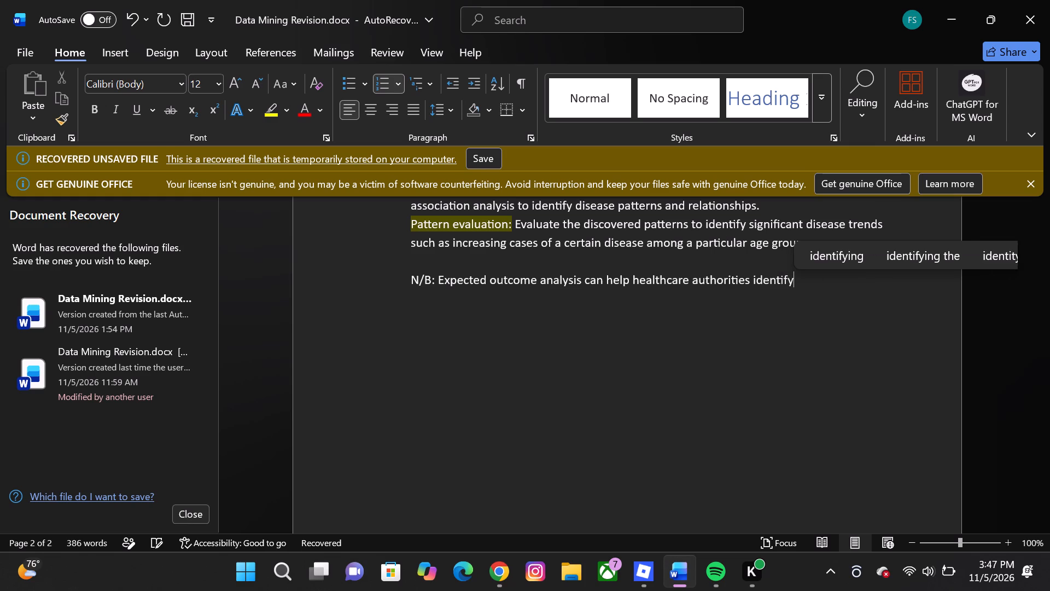
{"action": "key", "text": "space"}
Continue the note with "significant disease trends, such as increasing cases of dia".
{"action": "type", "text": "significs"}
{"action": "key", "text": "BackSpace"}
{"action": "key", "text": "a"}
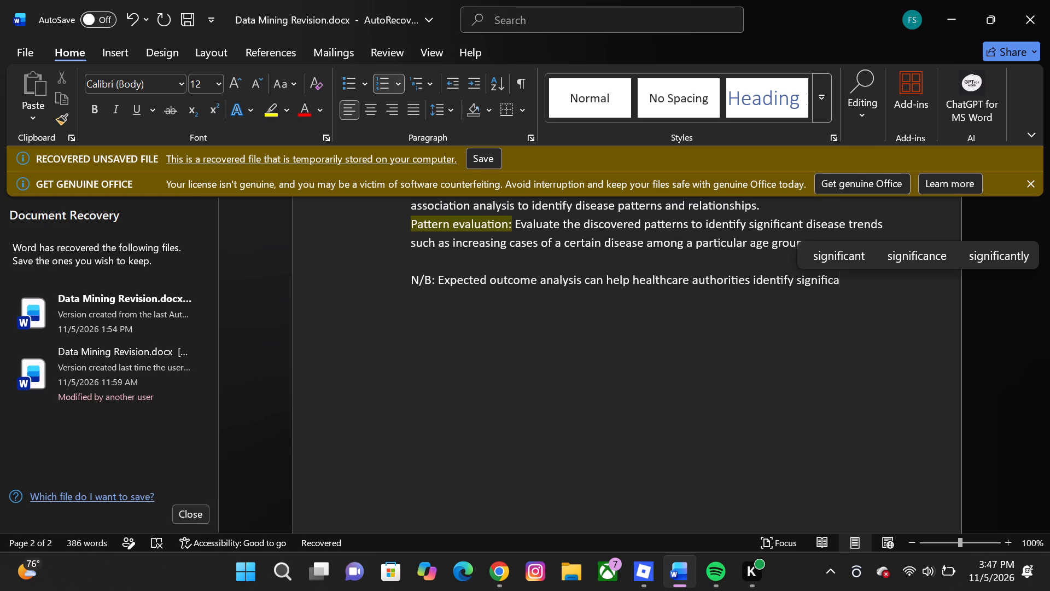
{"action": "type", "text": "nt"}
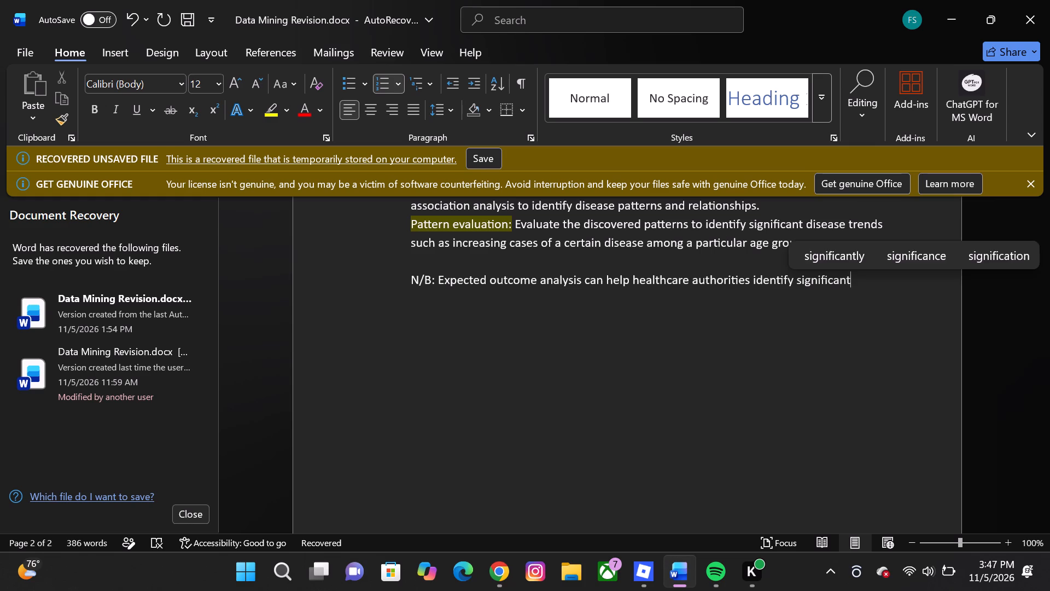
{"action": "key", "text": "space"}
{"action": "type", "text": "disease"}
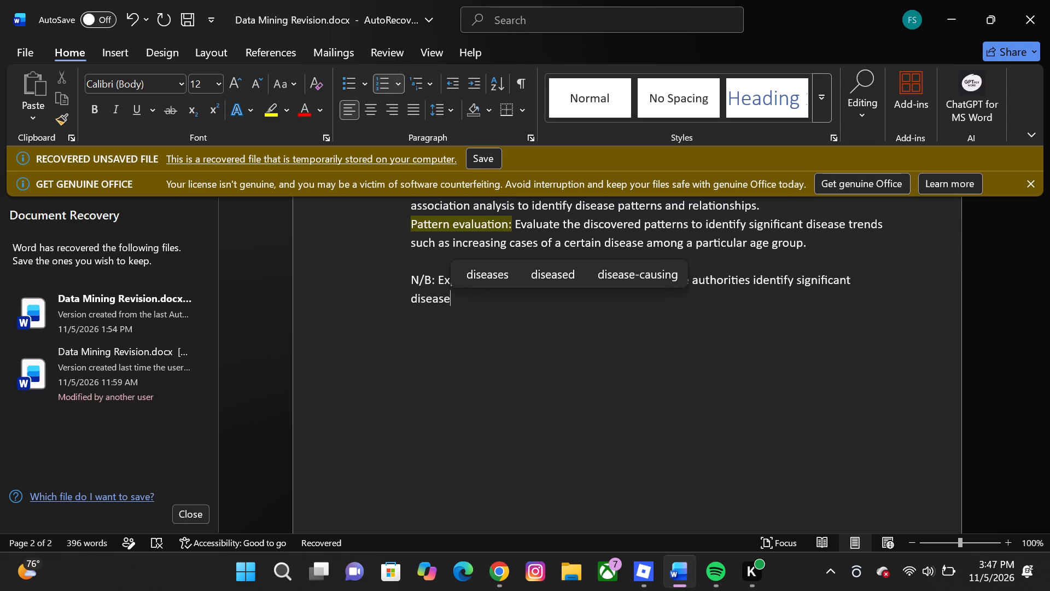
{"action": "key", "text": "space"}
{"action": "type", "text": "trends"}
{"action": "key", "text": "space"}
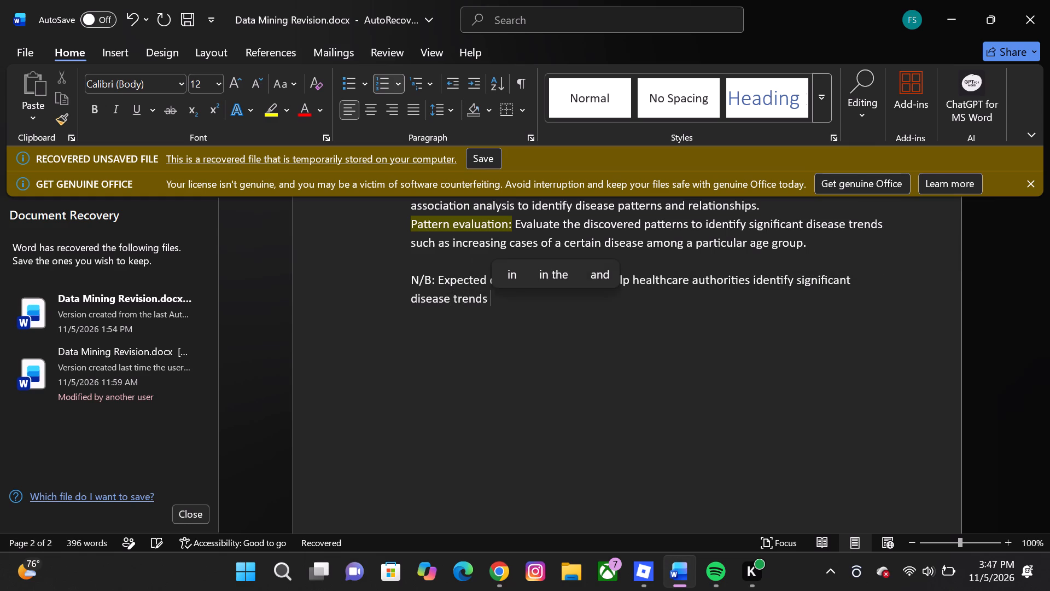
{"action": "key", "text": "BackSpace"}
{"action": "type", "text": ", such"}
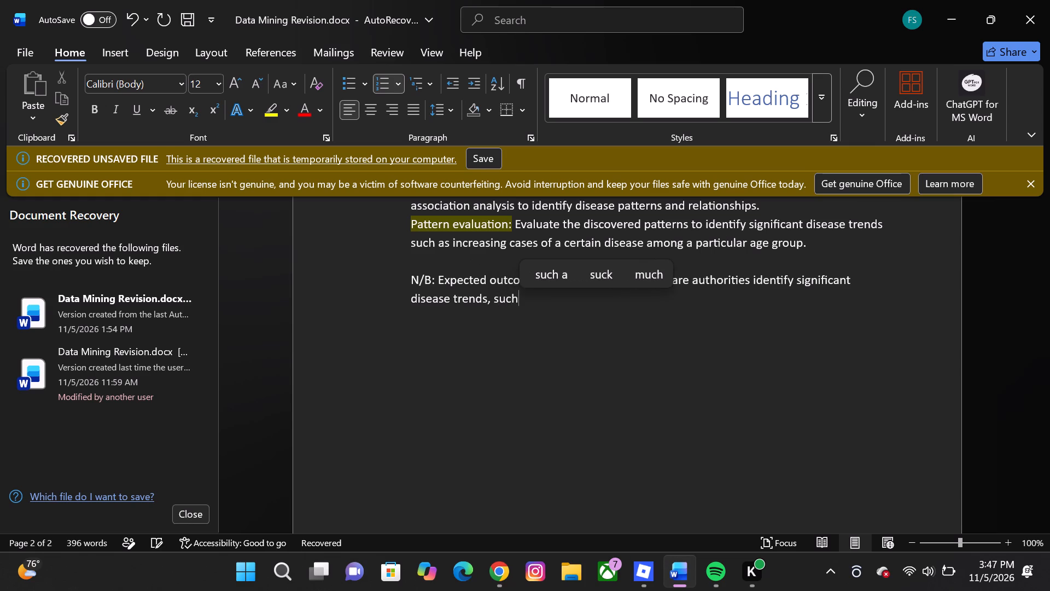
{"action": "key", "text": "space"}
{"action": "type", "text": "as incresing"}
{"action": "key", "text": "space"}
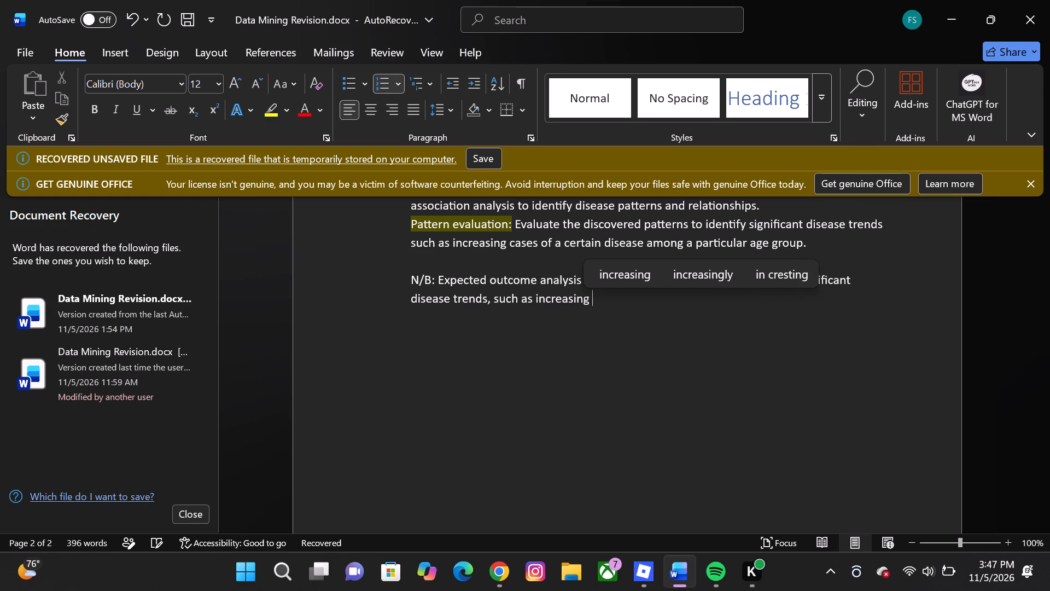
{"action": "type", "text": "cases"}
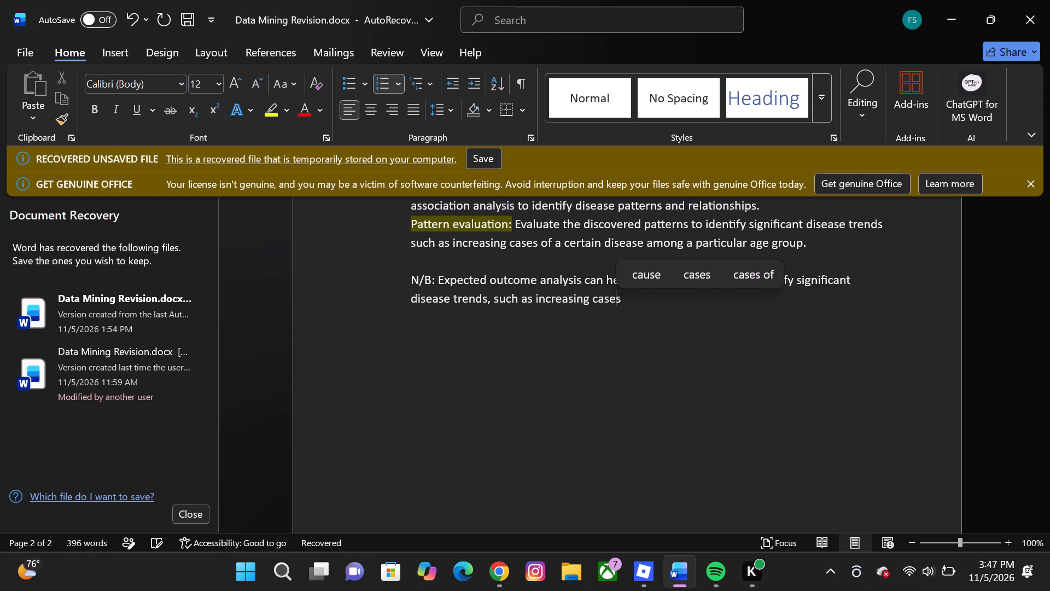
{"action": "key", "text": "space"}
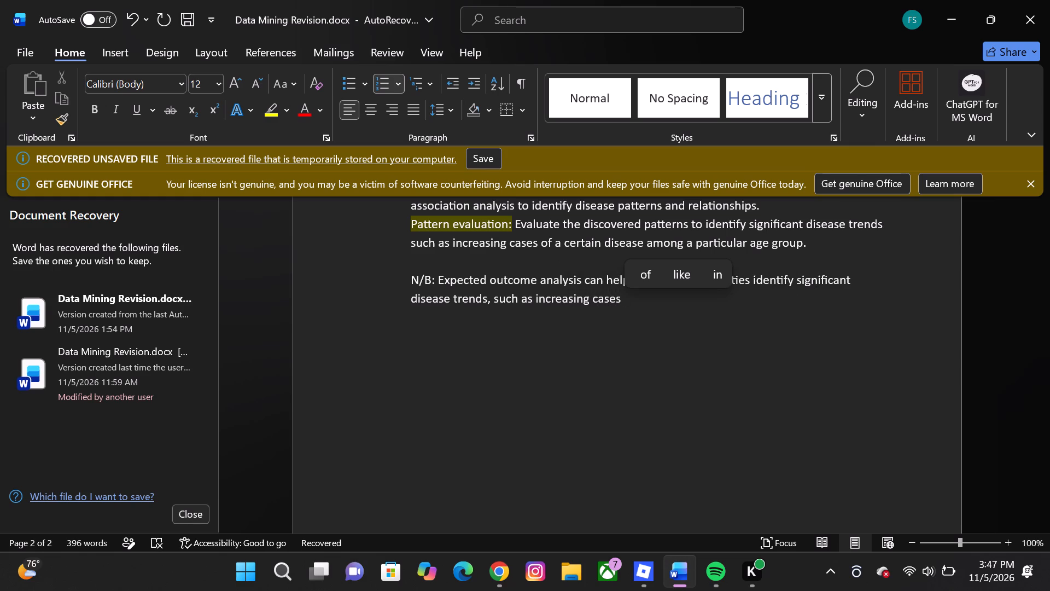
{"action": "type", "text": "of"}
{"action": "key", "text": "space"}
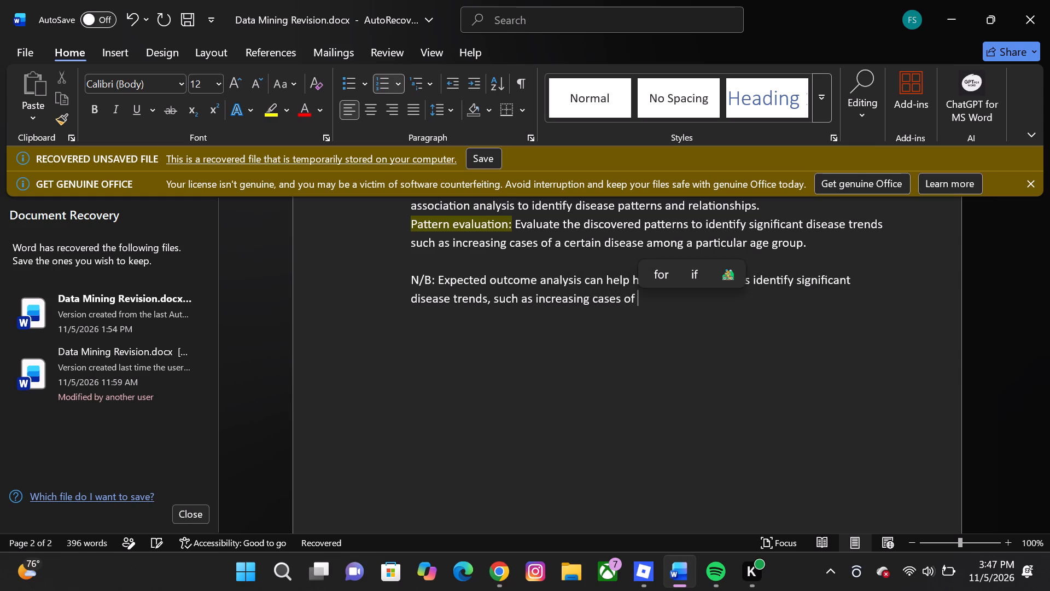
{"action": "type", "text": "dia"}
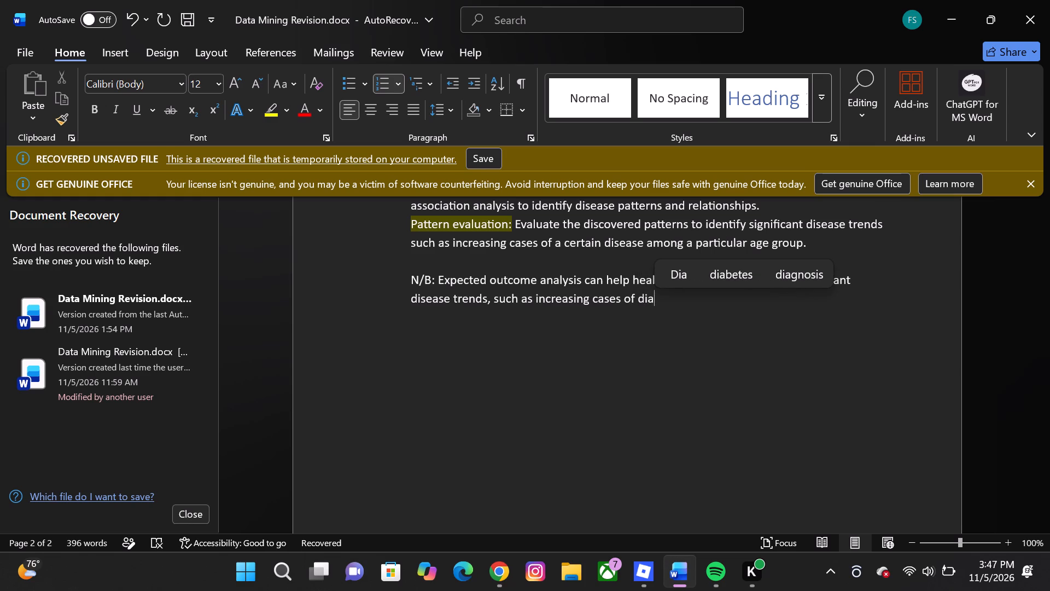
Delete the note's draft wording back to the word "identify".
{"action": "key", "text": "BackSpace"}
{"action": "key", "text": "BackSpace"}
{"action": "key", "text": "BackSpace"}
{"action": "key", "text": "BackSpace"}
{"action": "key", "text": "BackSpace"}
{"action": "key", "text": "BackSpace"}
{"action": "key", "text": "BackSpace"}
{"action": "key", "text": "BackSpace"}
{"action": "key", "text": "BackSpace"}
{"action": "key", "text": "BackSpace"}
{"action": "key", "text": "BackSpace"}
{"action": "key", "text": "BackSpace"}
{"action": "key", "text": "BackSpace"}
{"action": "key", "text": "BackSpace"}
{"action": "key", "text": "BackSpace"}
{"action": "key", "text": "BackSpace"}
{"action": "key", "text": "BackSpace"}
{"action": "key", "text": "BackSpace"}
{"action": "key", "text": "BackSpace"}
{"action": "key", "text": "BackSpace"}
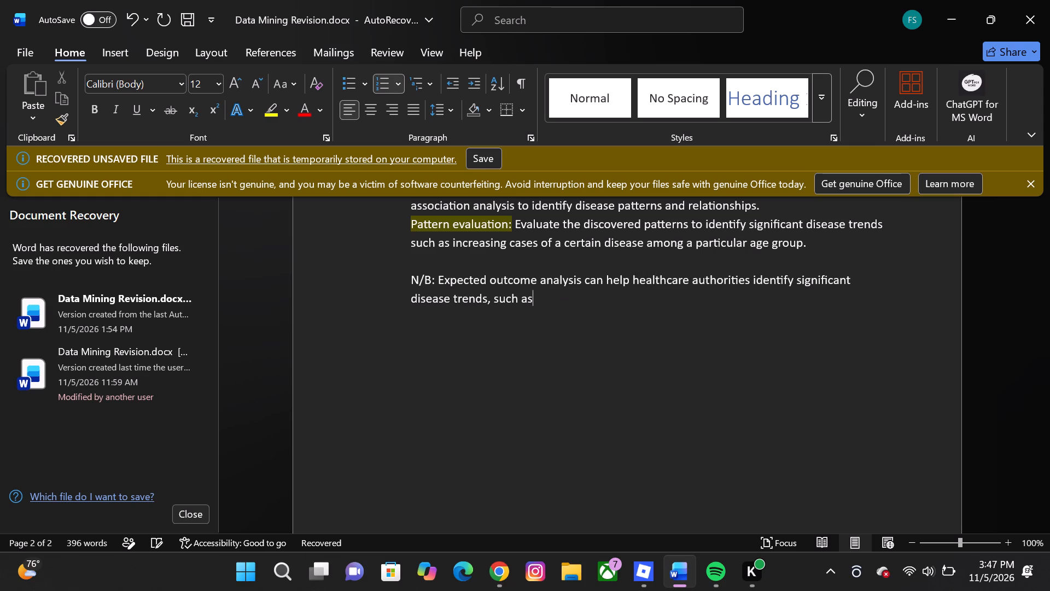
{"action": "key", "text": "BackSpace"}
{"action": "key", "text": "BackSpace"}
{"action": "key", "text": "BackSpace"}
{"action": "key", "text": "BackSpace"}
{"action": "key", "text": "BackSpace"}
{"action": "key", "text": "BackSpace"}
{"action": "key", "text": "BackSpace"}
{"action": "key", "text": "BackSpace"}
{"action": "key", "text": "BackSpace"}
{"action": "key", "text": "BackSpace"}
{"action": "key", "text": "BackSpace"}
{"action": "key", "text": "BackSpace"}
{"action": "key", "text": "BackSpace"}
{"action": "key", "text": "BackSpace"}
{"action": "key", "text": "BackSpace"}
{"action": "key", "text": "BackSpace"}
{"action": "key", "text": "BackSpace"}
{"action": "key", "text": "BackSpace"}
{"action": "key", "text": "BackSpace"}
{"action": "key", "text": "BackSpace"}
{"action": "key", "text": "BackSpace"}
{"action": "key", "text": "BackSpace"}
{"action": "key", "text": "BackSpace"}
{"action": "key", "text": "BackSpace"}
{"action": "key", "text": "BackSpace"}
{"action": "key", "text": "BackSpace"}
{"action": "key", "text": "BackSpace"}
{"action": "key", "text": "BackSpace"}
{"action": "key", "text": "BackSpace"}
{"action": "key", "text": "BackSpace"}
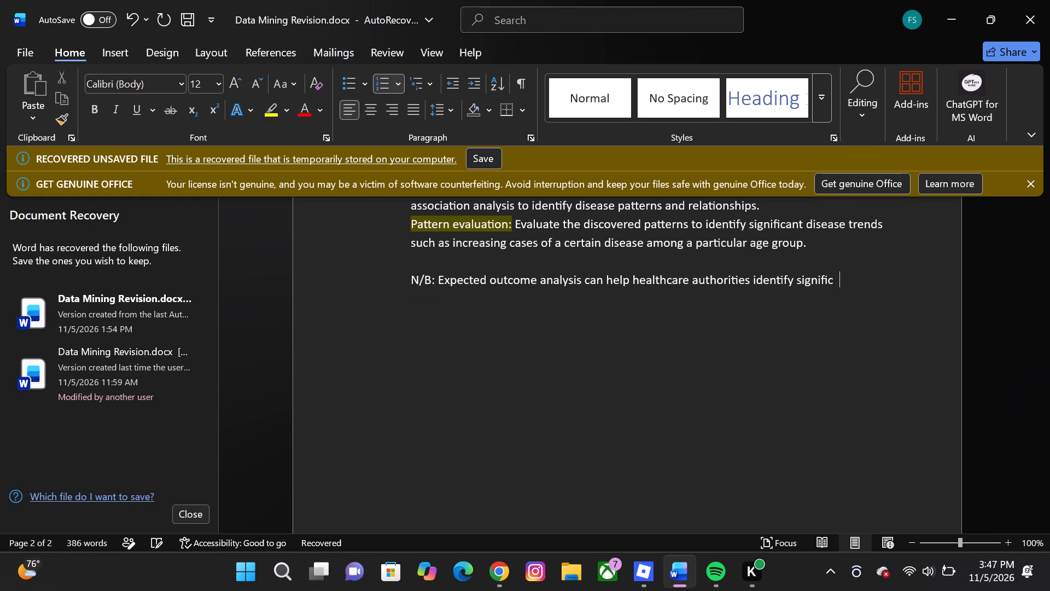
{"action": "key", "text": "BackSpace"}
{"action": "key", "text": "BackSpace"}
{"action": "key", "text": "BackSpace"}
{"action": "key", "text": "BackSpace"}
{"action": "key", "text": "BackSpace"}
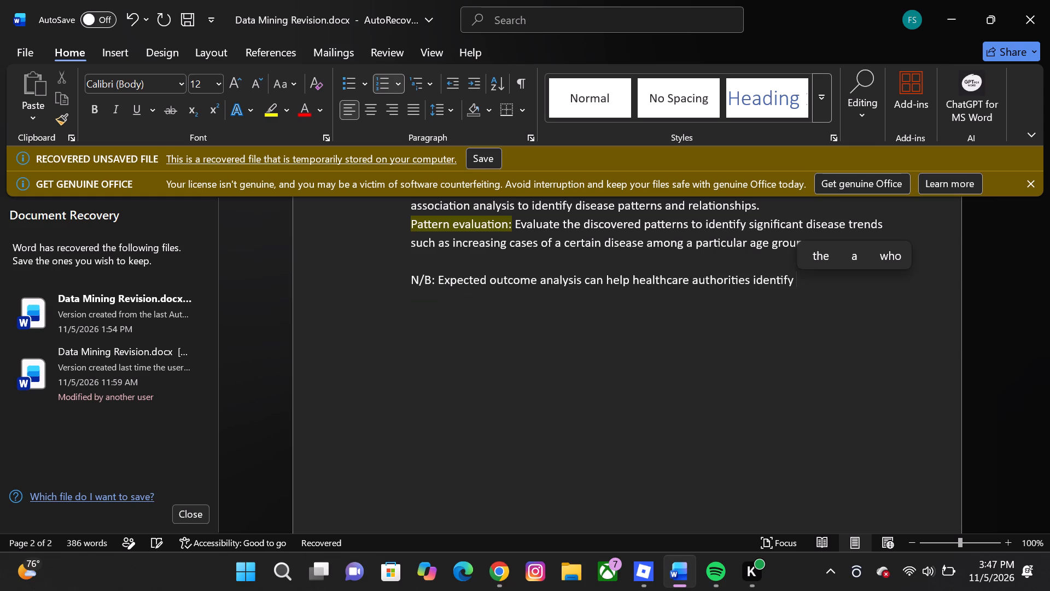
Complete the note's sentence with "disease trends, allocate medical resources and develop appropriate prevention strategies.".
{"action": "type", "text": "diseas"}
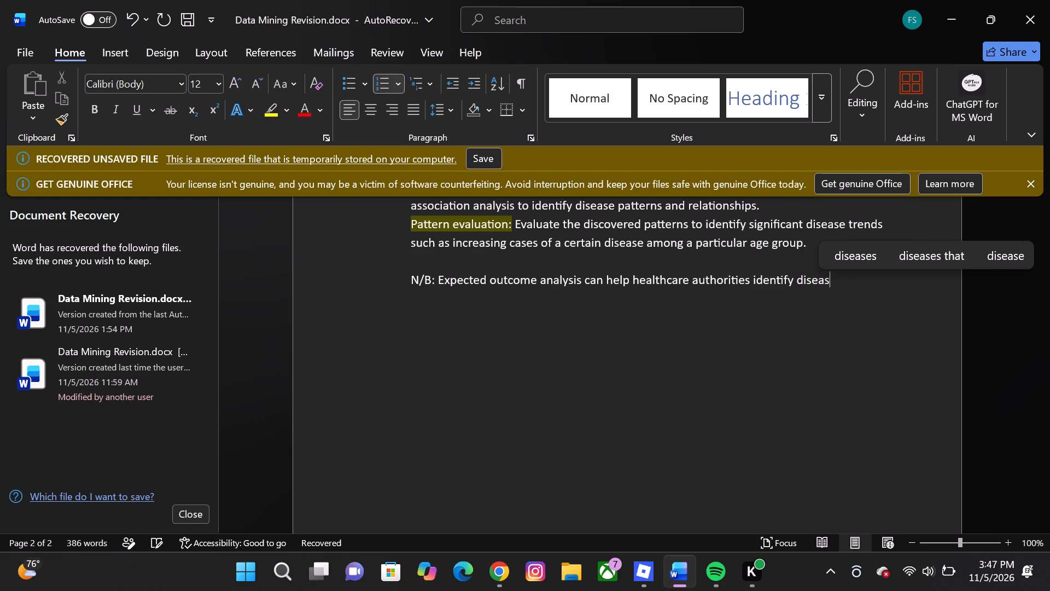
{"action": "type", "text": "e trends"}
{"action": "key", "text": "space"}
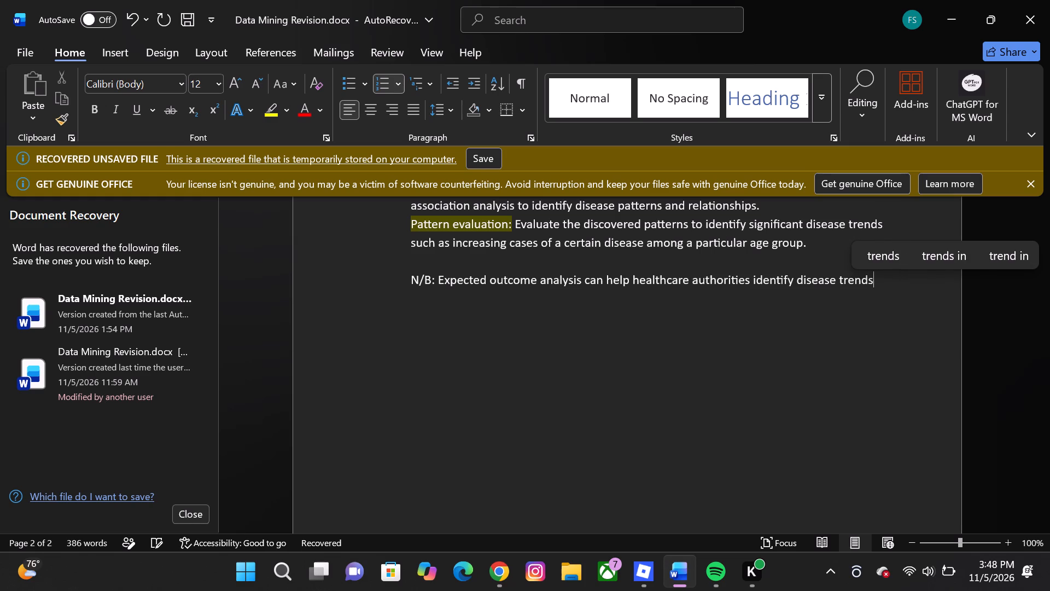
{"action": "key", "text": "BackSpace"}
{"action": "type", "text": ", allocate"}
{"action": "key", "text": "space"}
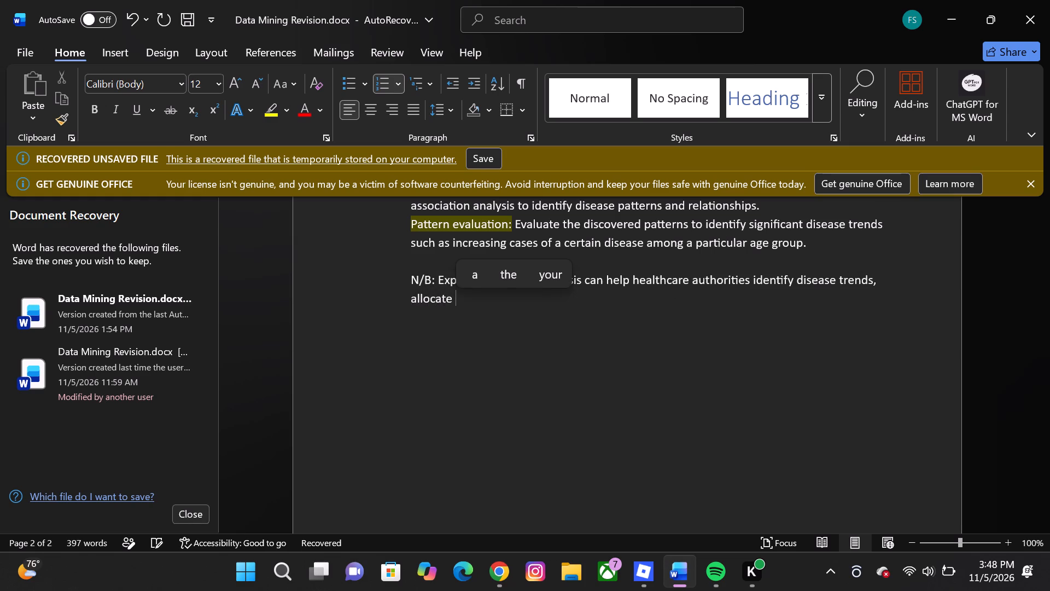
{"action": "type", "text": "medical resou"}
{"action": "type", "text": "rces"}
{"action": "key", "text": "space"}
{"action": "type", "text": "and de"}
{"action": "type", "text": "velop"}
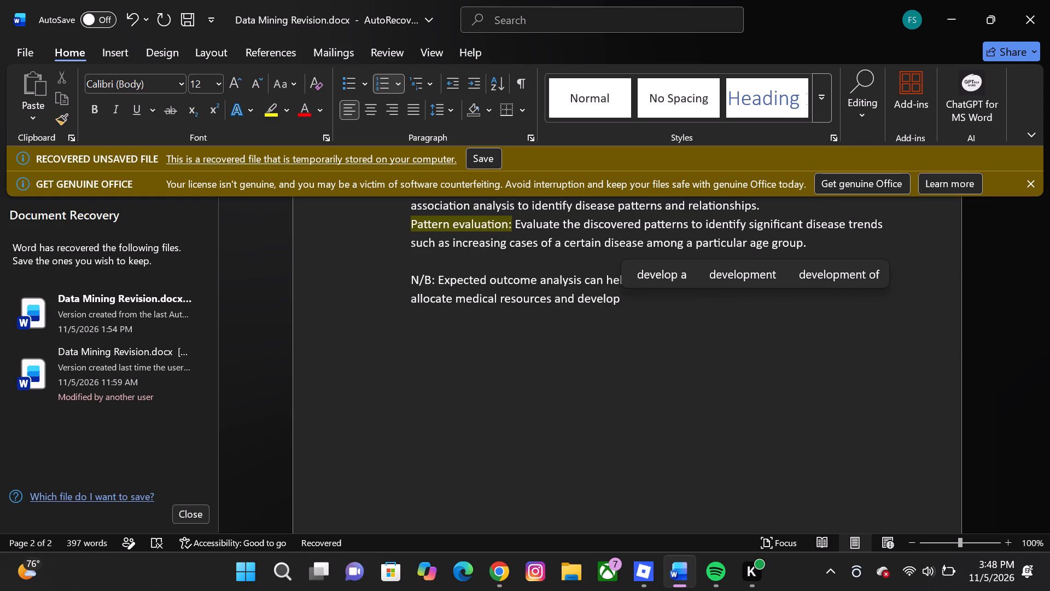
{"action": "key", "text": "space"}
{"action": "type", "text": "appropriate prevention"}
{"action": "key", "text": "space"}
{"action": "type", "text": "strat"}
{"action": "type", "text": "eg"}
{"action": "type", "text": "ies"}
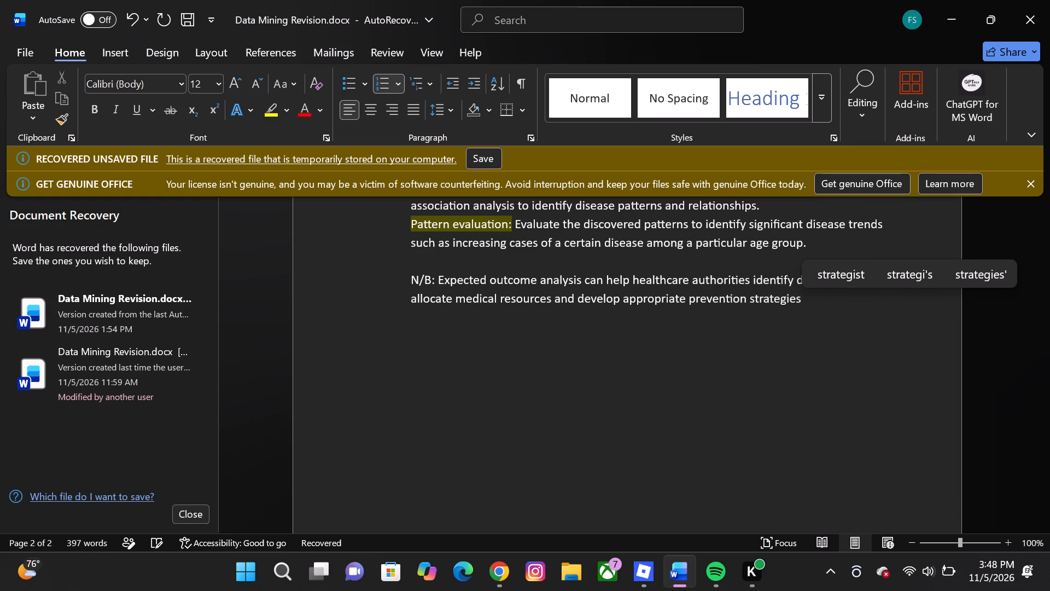
{"action": "key", "text": "period"}
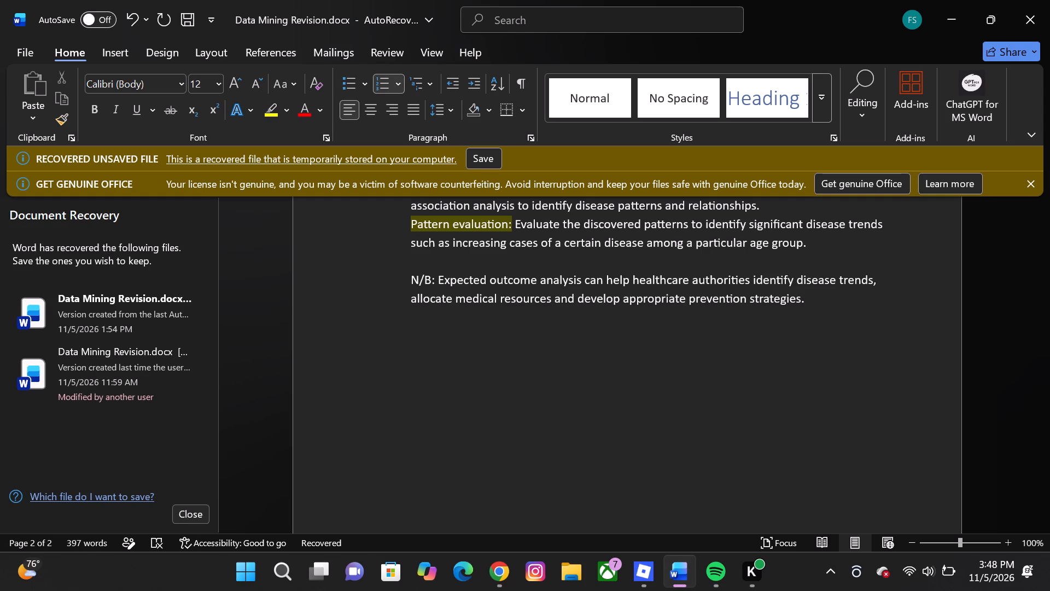
Start a new line below the N/B note and enter the item label "(e)", keeping it as plain text instead of a euro sign.
{"action": "key", "text": "shift+Return"}
{"action": "key", "text": "shift+parenleft"}
{"action": "key", "text": "e"}
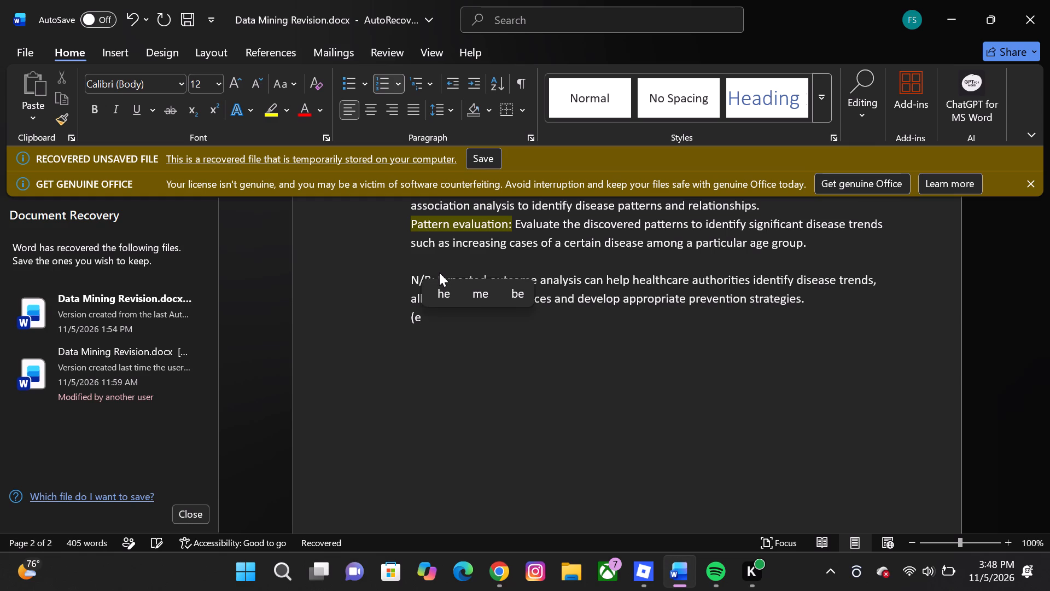
{"action": "key", "text": "0"}
{"action": "key", "text": "BackSpace"}
{"action": "key", "text": "shift+parenright"}
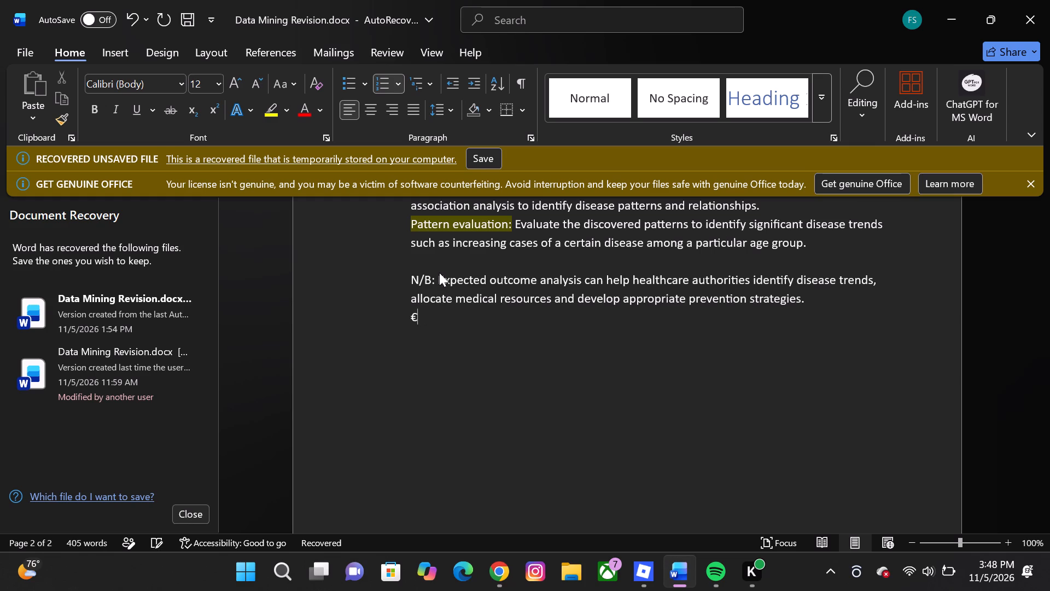
{"action": "key", "text": "BackSpace"}
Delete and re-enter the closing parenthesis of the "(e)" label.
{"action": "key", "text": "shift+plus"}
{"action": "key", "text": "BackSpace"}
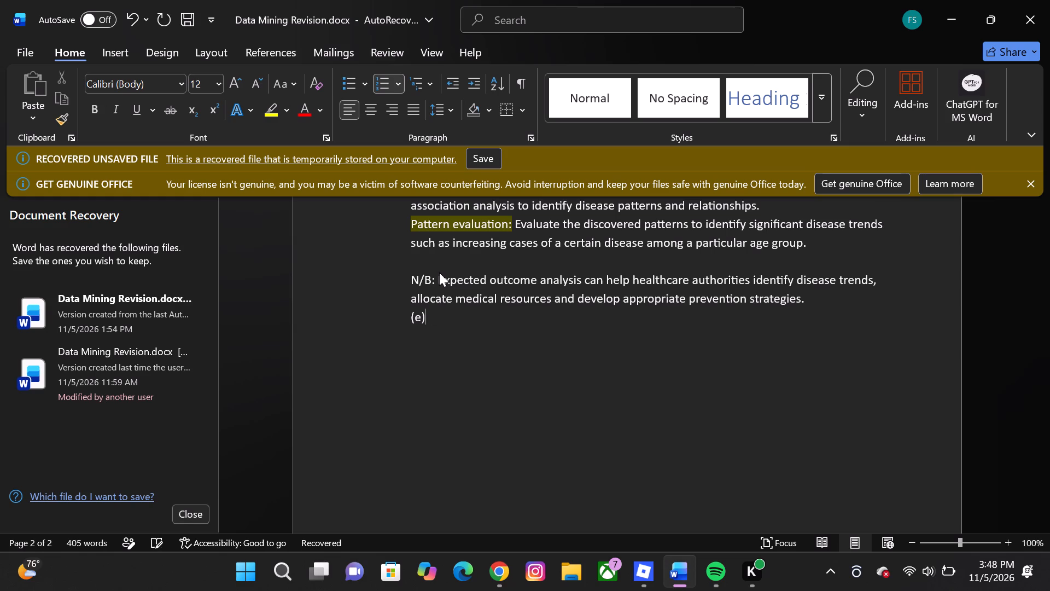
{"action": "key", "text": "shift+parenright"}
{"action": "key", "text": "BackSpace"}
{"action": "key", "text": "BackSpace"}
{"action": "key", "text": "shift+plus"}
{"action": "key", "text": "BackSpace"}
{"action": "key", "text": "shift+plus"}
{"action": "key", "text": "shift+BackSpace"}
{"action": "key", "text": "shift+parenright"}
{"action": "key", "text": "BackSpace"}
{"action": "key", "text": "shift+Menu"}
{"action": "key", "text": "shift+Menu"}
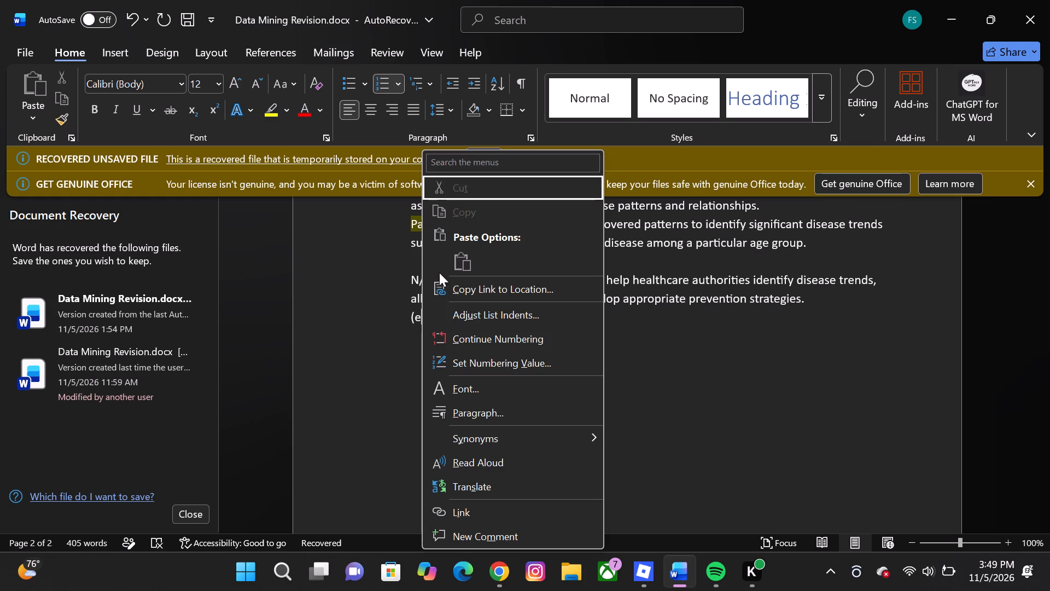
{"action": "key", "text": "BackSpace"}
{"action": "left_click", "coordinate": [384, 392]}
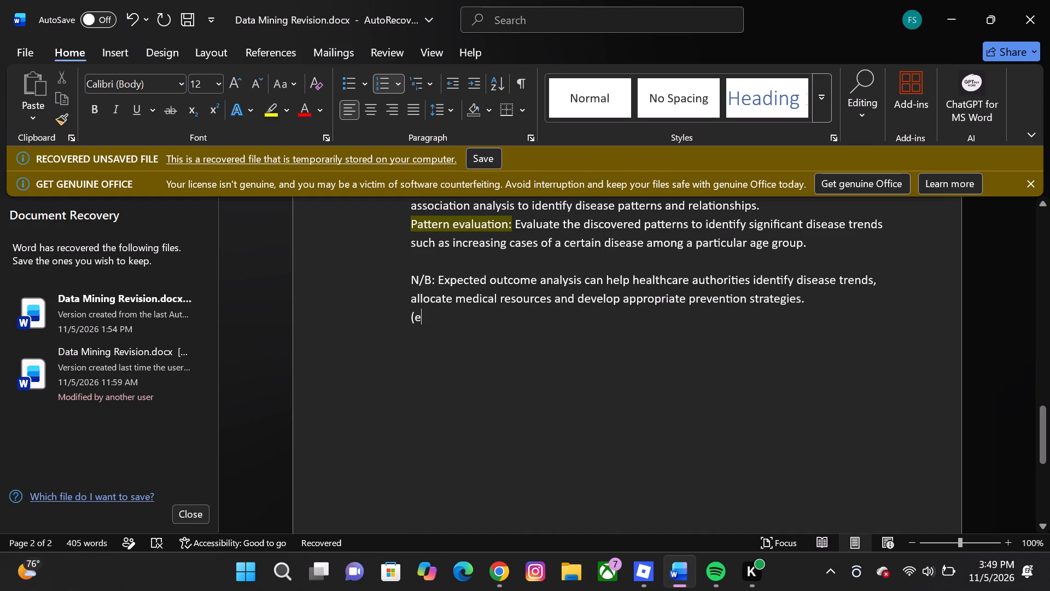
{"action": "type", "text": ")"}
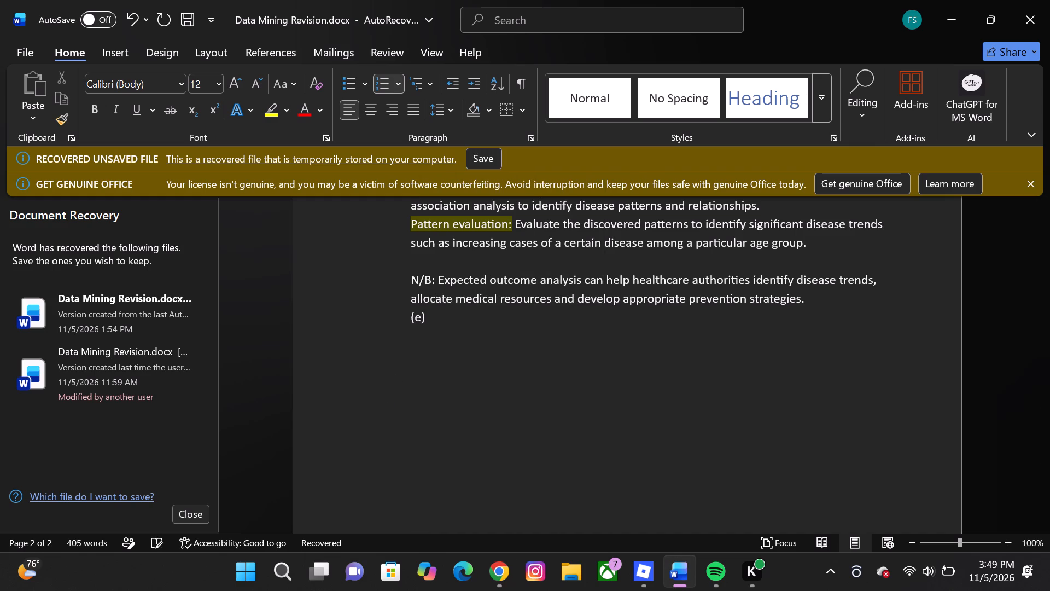
Begin the text of item (e) with "Aspects can".
{"action": "key", "text": "space"}
{"action": "type", "text": "Aspes"}
{"action": "key", "text": "BackSpace"}
{"action": "key", "text": "c"}
{"action": "key", "text": "t"}
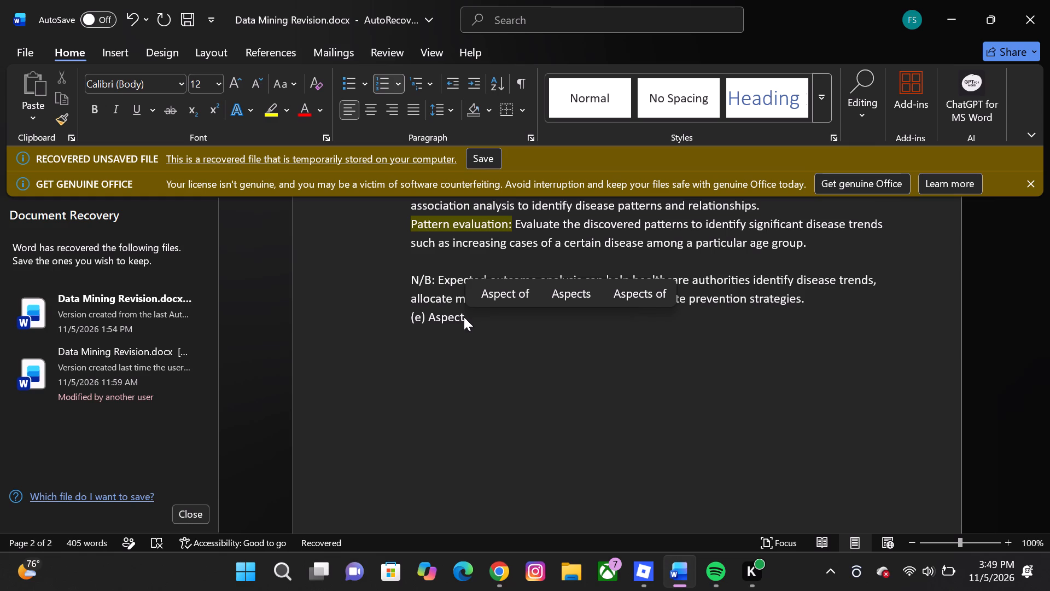
{"action": "left_click", "coordinate": [559, 295]}
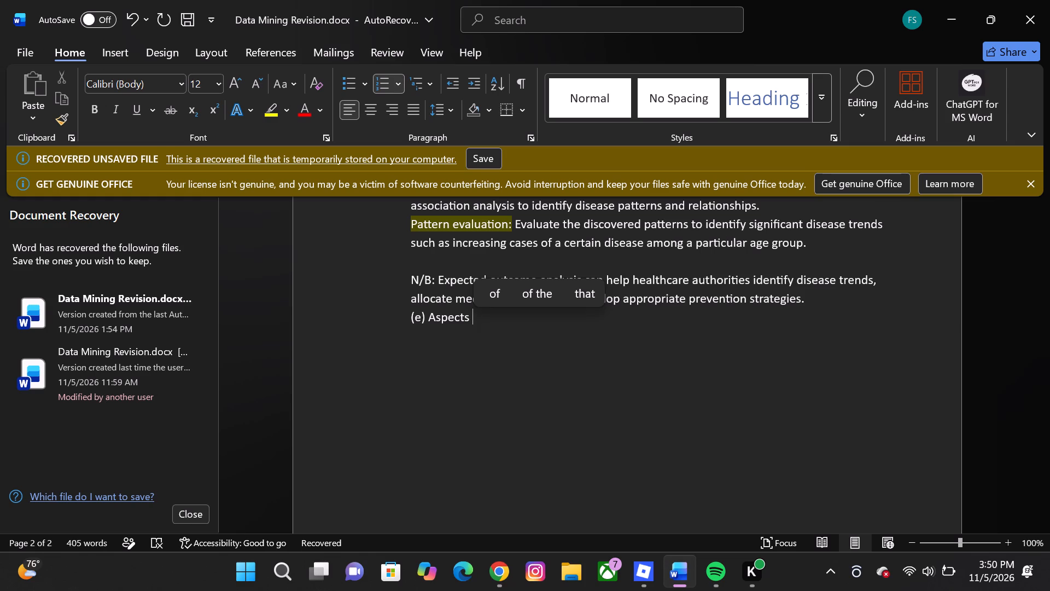
{"action": "type", "text": "can"}
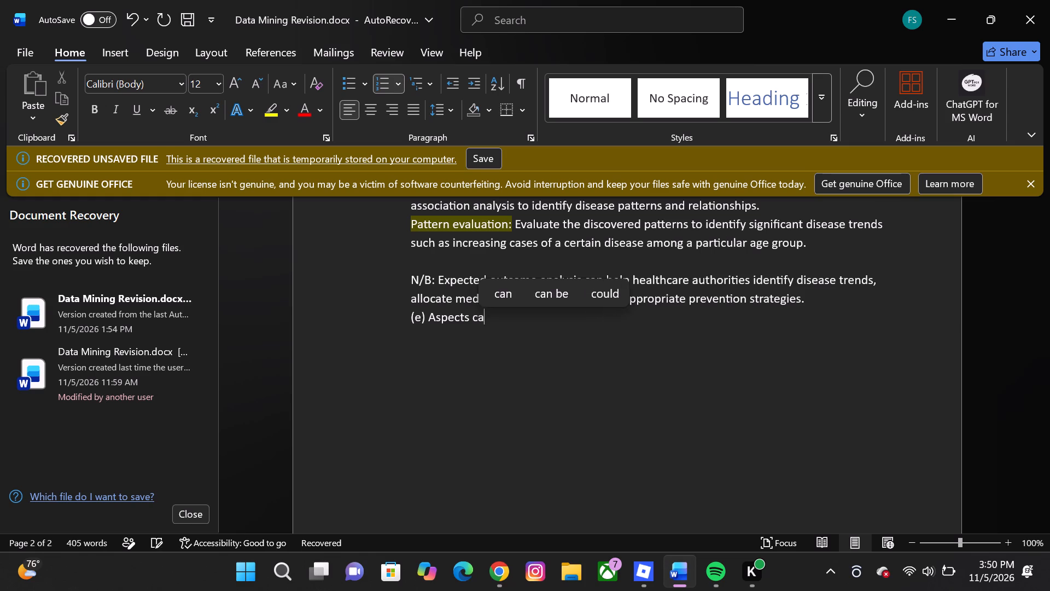
{"action": "key", "text": "space"}
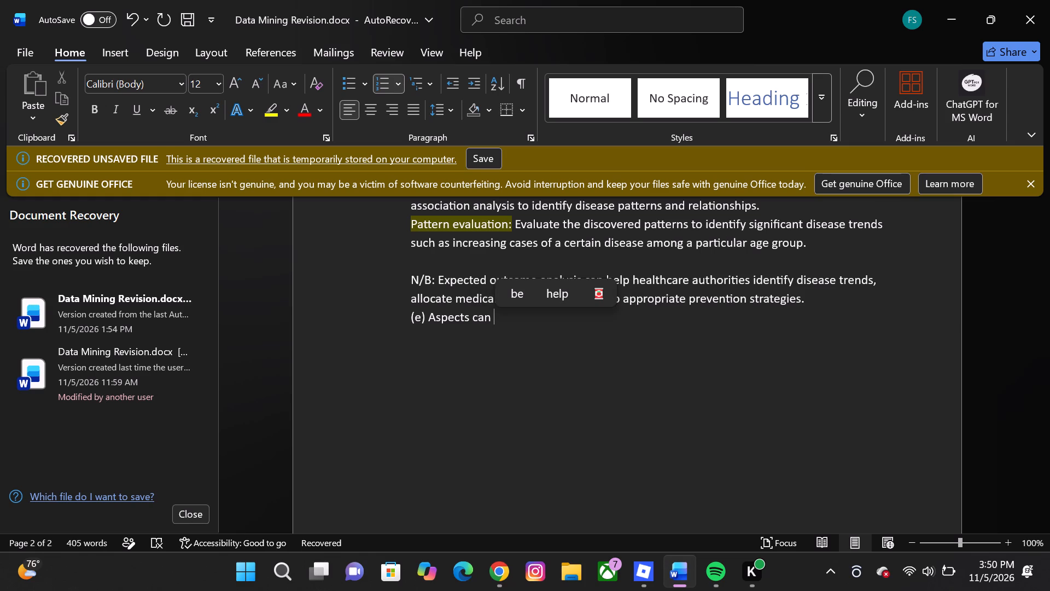
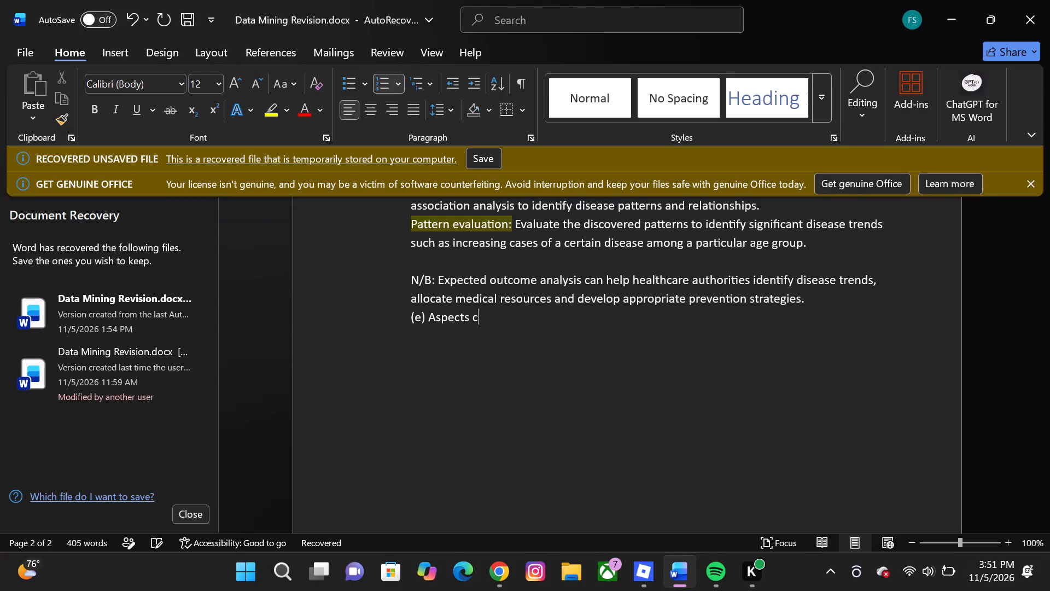
Continue the item (e) heading after "Aspects" with "that diff Classification and Prediction Methods in data".
{"action": "key", "text": "BackSpace"}
{"action": "key", "text": "t"}
{"action": "type", "text": "hat diff"}
{"action": "key", "text": "space"}
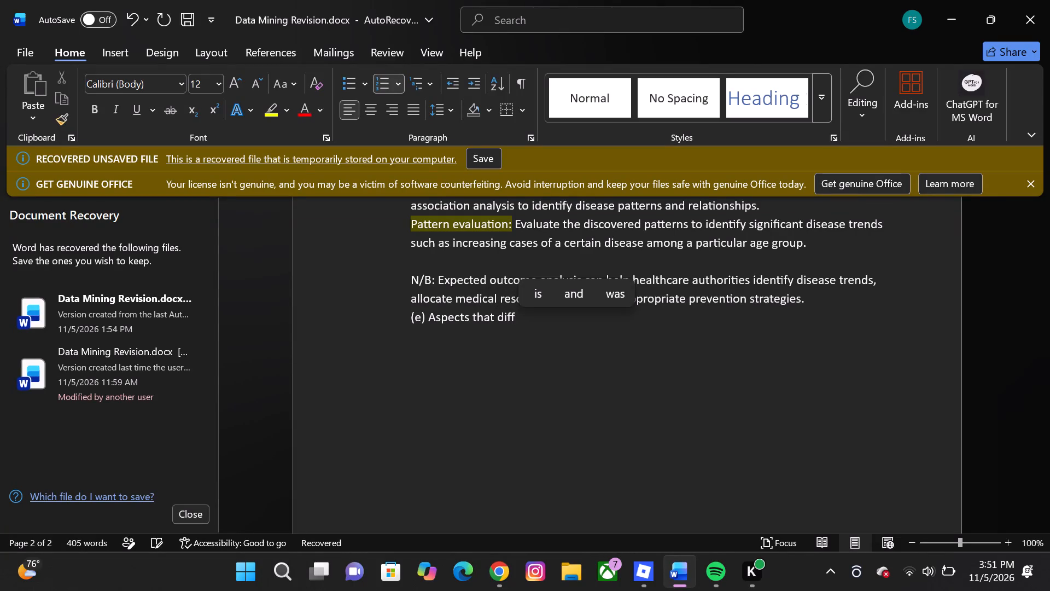
{"action": "type", "text": "Classif"}
{"action": "type", "text": "icat"}
{"action": "type", "text": "io"}
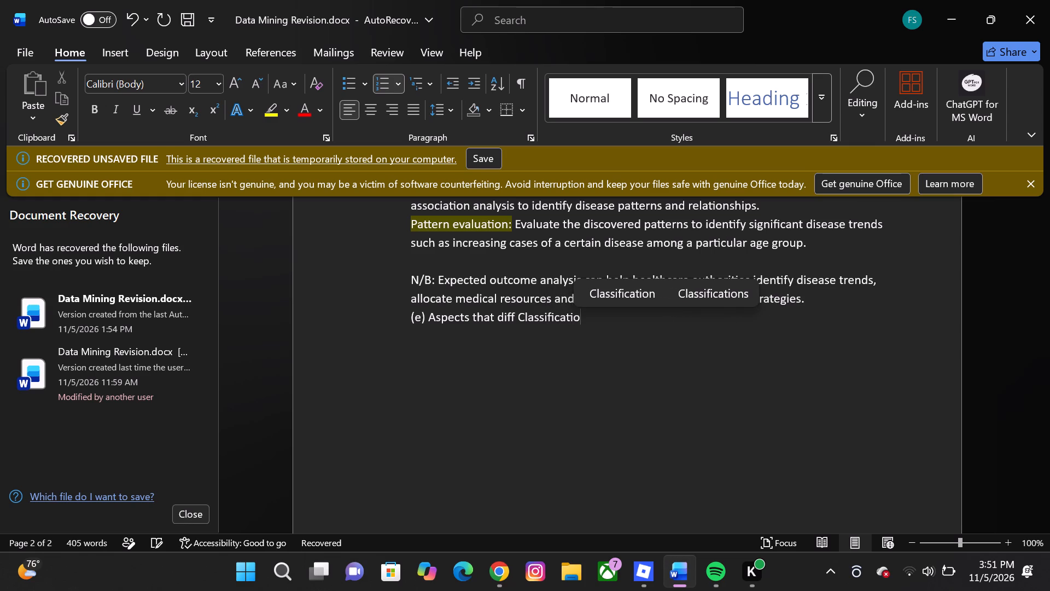
{"action": "type", "text": "n and"}
{"action": "key", "text": "space"}
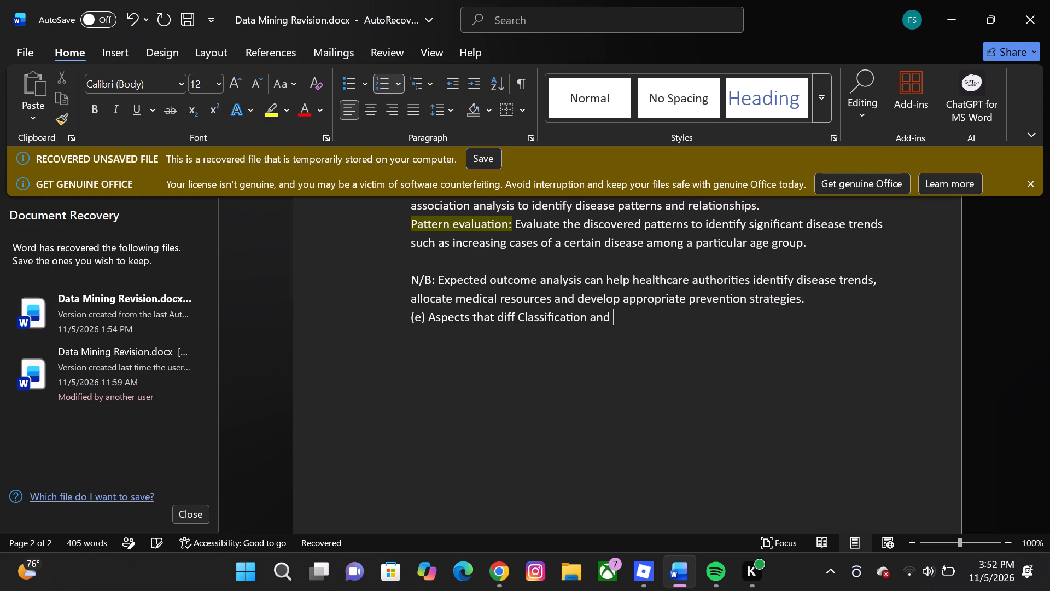
{"action": "type", "text": "Prediction Meth"}
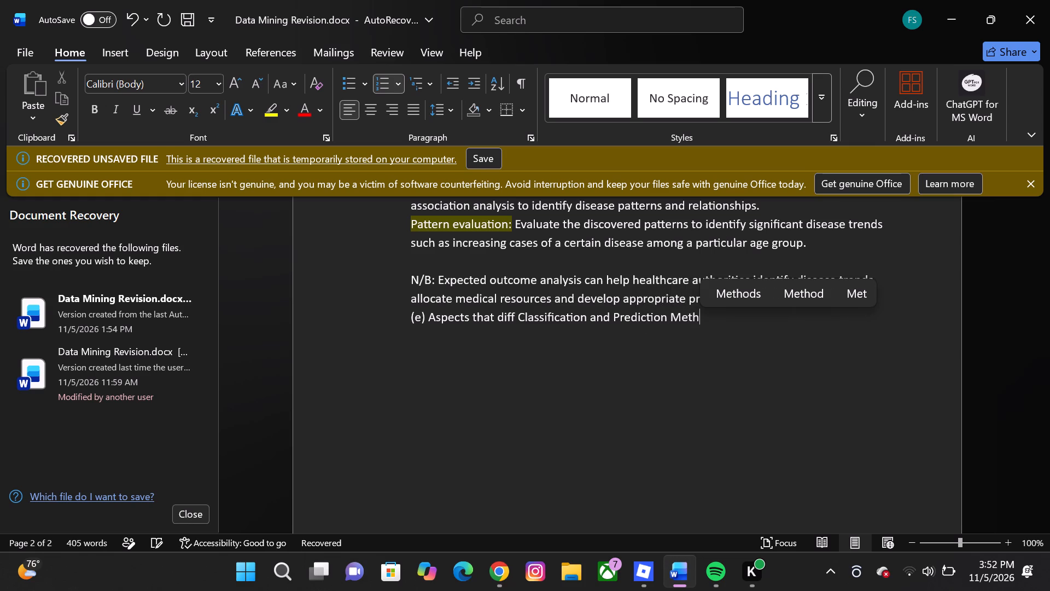
{"action": "type", "text": "ods in"}
{"action": "key", "text": "space"}
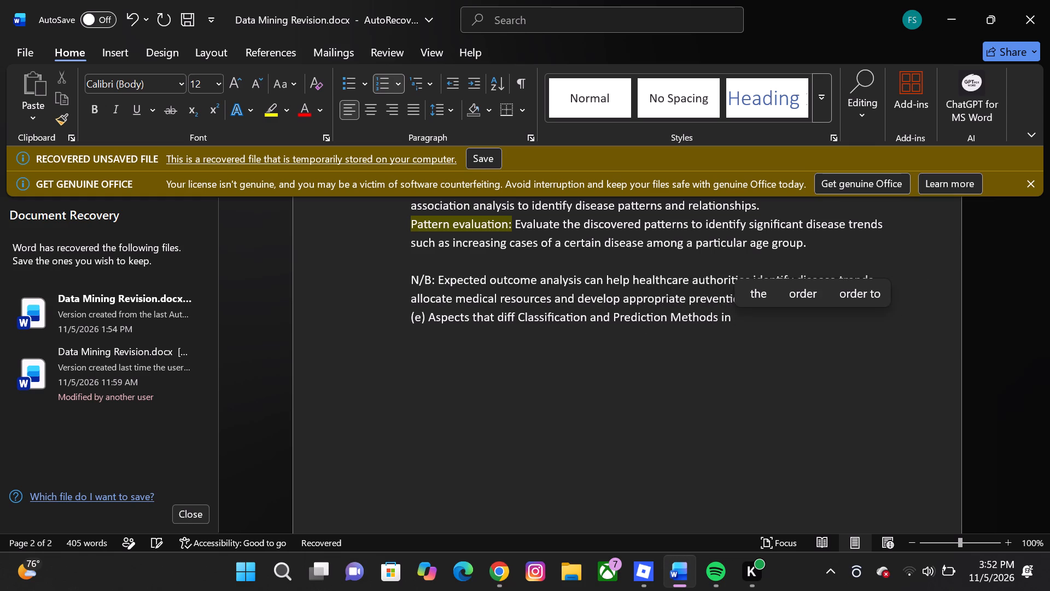
{"action": "type", "text": "data"}
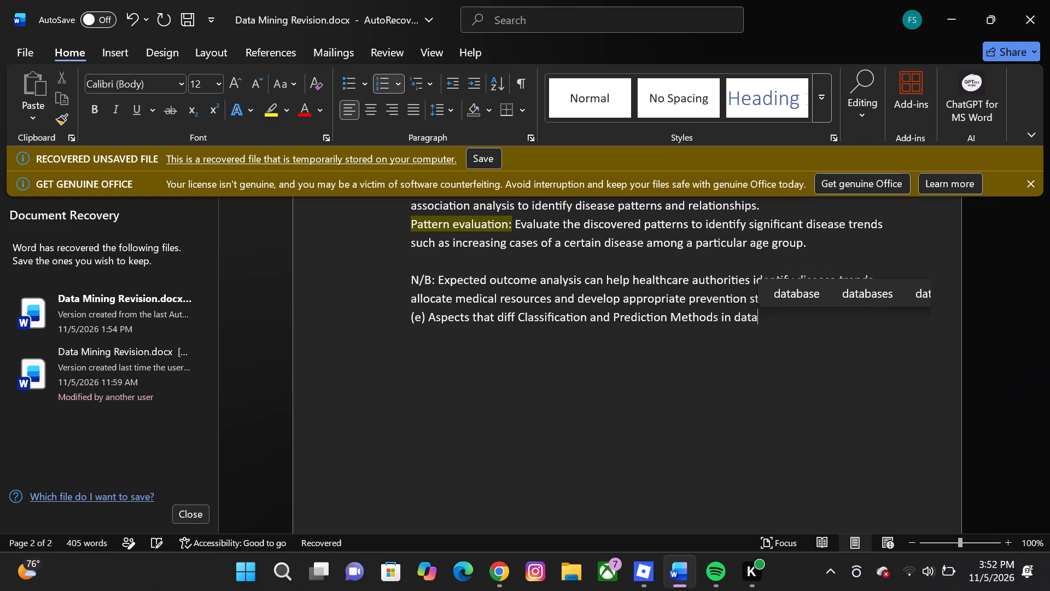
Rewrite the heading's ending after "Prediction" as lowercase "methods in data mining" and add a line break after it.
{"action": "key", "text": "BackSpace"}
{"action": "key", "text": "BackSpace"}
{"action": "key", "text": "BackSpace"}
{"action": "key", "text": "BackSpace"}
{"action": "key", "text": "BackSpace"}
{"action": "key", "text": "BackSpace"}
{"action": "key", "text": "BackSpace"}
{"action": "key", "text": "BackSpace"}
{"action": "key", "text": "BackSpace"}
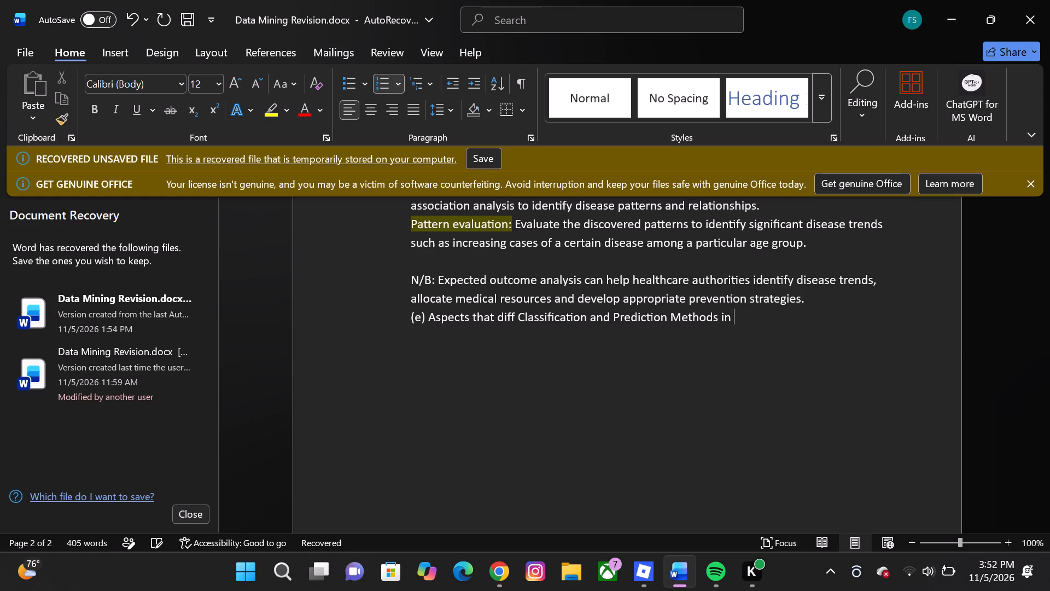
{"action": "key", "text": "BackSpace"}
{"action": "key", "text": "BackSpace"}
{"action": "key", "text": "BackSpace"}
{"action": "key", "text": "BackSpace"}
{"action": "key", "text": "BackSpace"}
{"action": "key", "text": "BackSpace"}
{"action": "type", "text": "methods in data mining"}
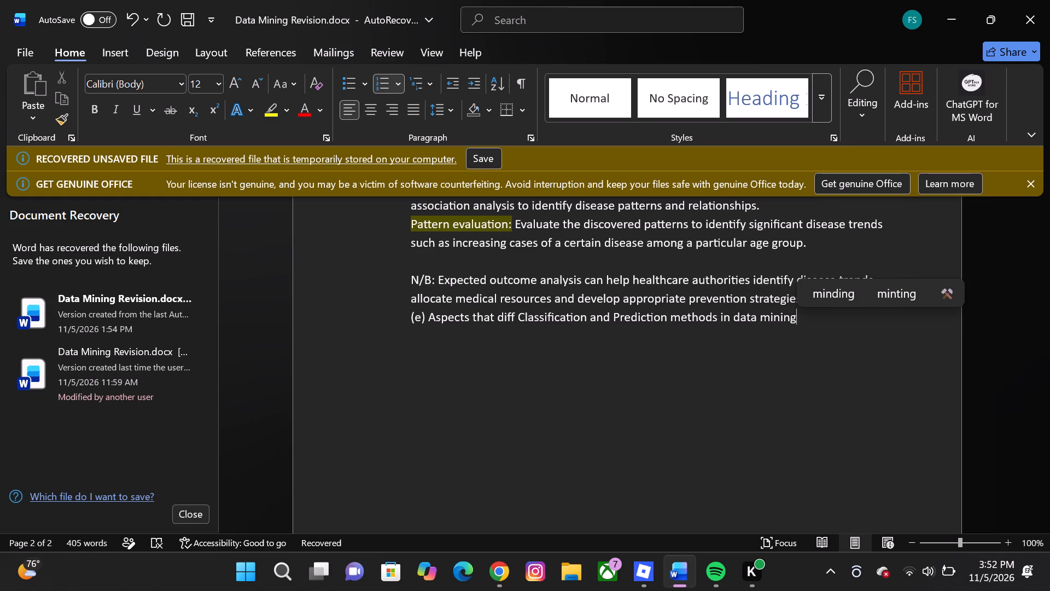
{"action": "key", "text": "shift+Return"}
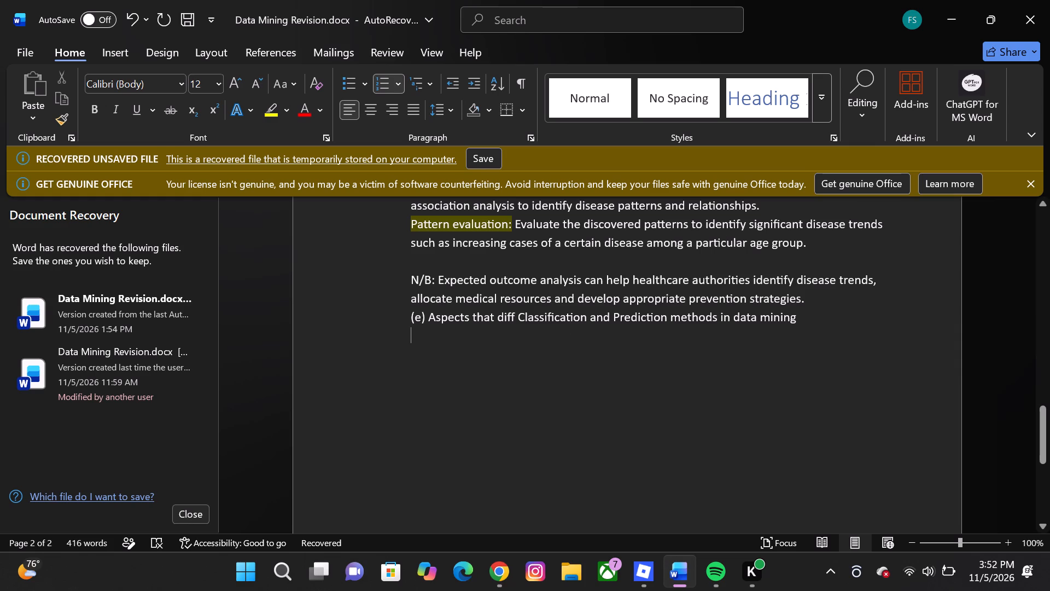
Highlight the full two-line N/B note on expected outcome analysis in yellow.
{"action": "left_click_drag", "start_coordinate": [409, 276], "coordinate": [668, 296]}
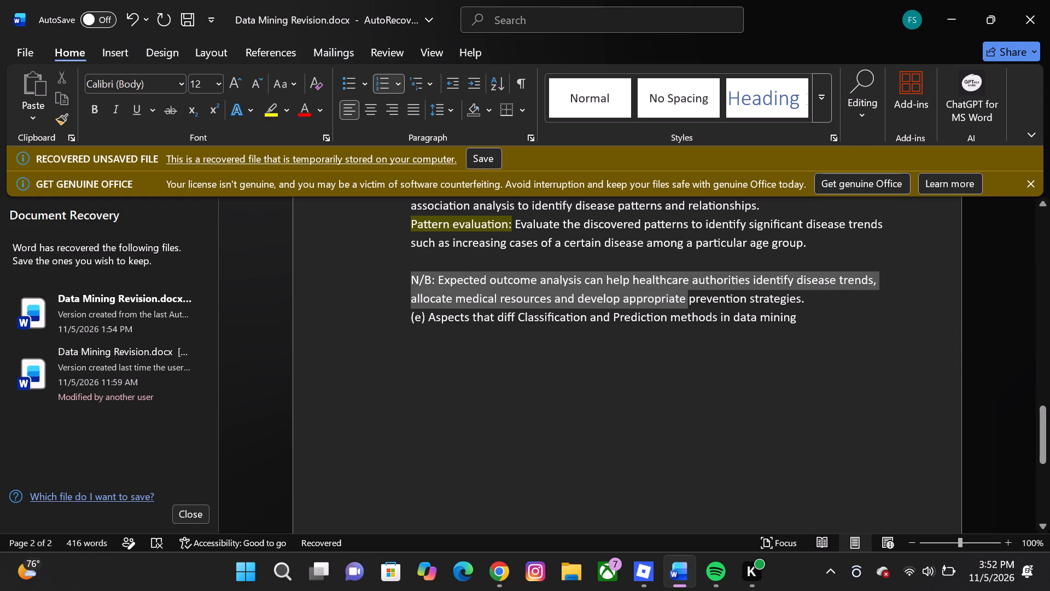
{"action": "left_click_drag", "start_coordinate": [668, 296], "coordinate": [738, 298]}
{"action": "left_click", "coordinate": [836, 289]}
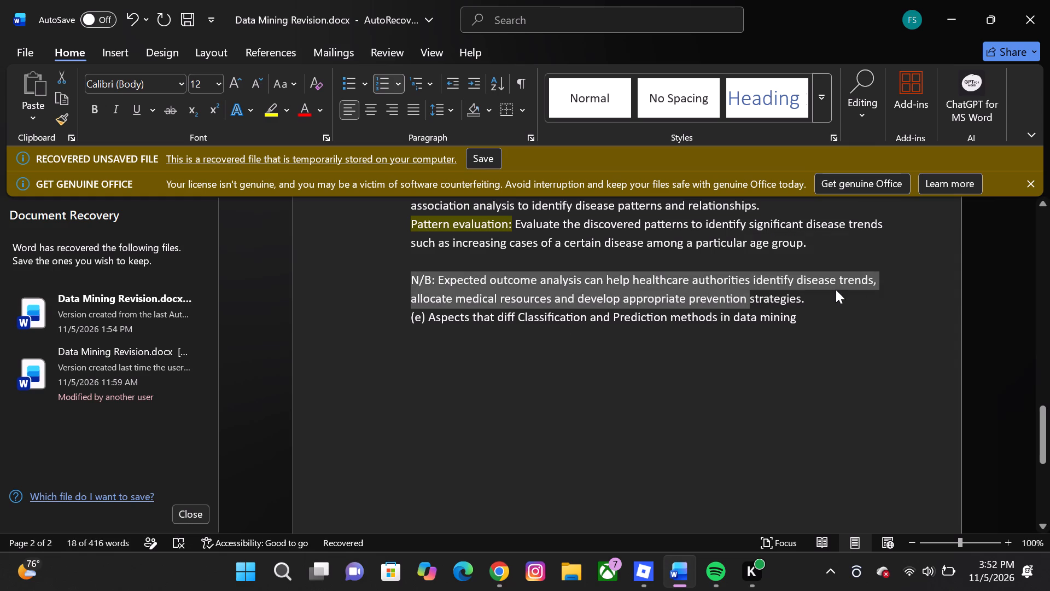
{"action": "left_click_drag", "start_coordinate": [810, 297], "coordinate": [418, 280]}
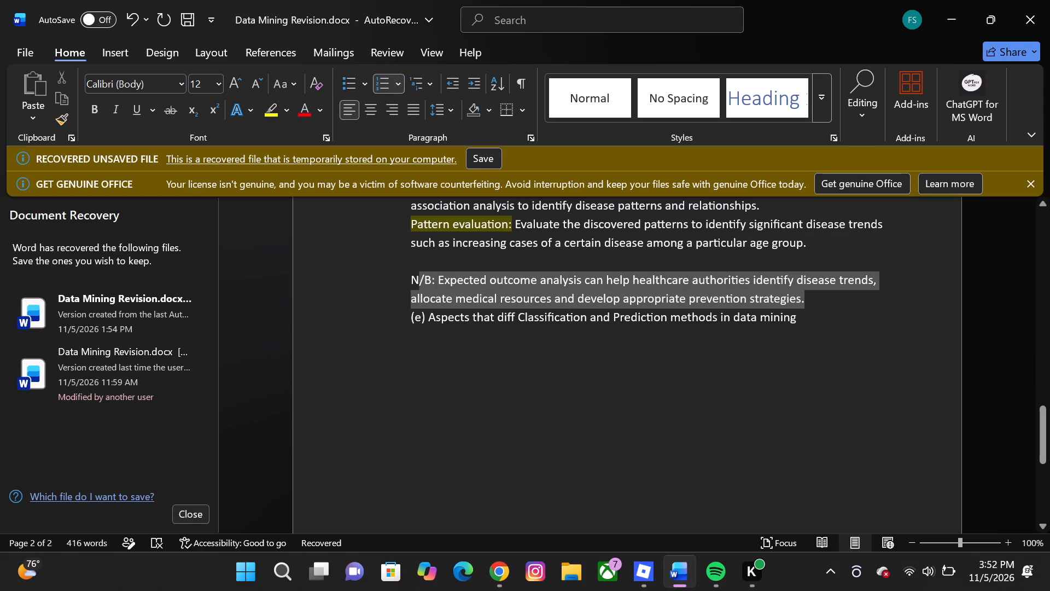
{"action": "left_click_drag", "start_coordinate": [418, 280], "coordinate": [413, 279]}
{"action": "left_click", "coordinate": [485, 250]}
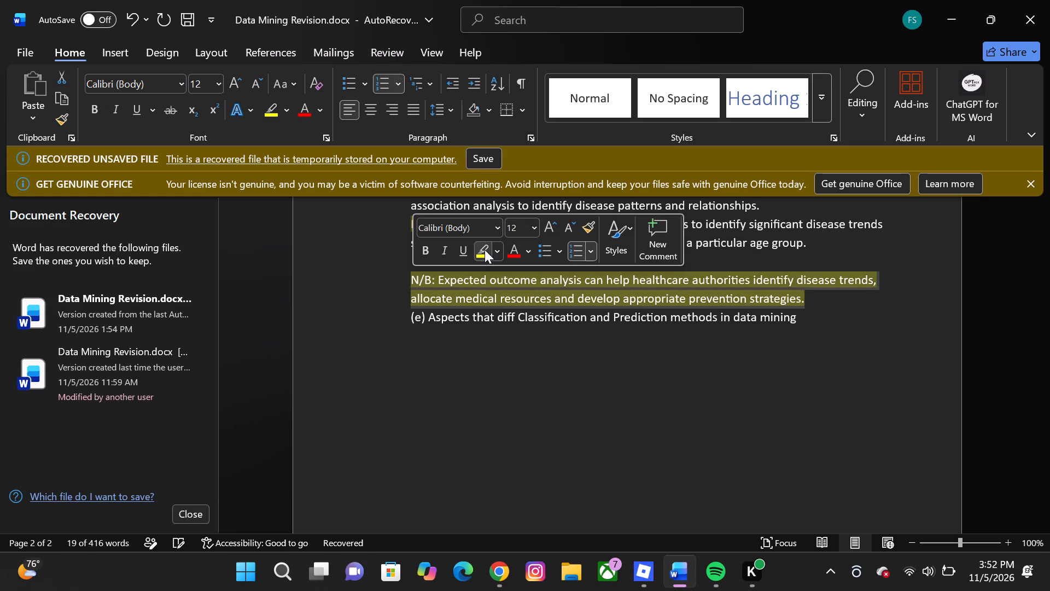
Highlight the item (e) heading text after its label in red and start a fresh line below it.
{"action": "left_click", "coordinate": [813, 317]}
{"action": "left_click_drag", "start_coordinate": [799, 317], "coordinate": [424, 324]}
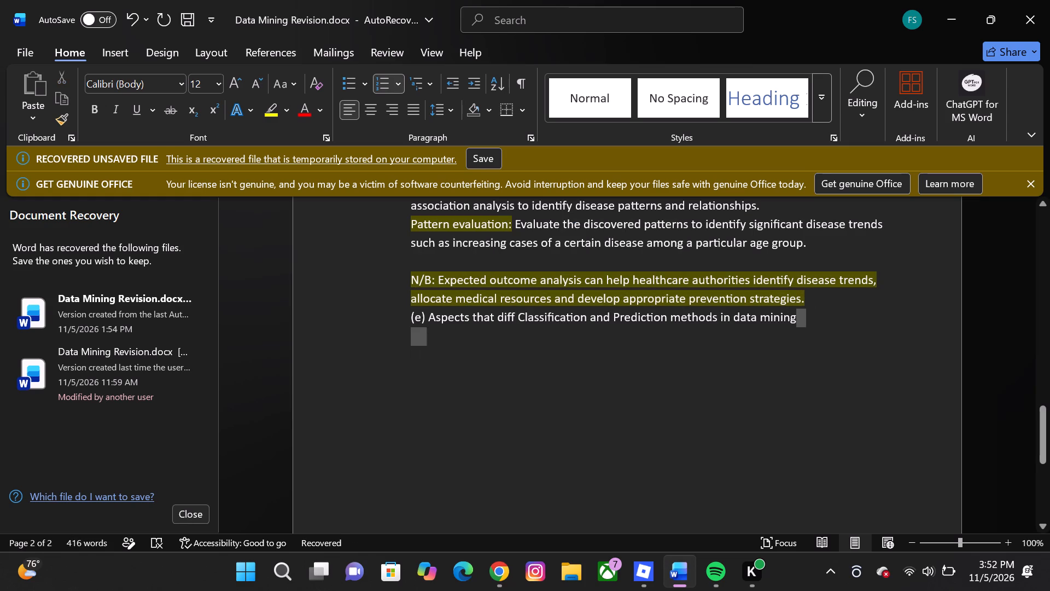
{"action": "left_click_drag", "start_coordinate": [424, 324], "coordinate": [424, 319]}
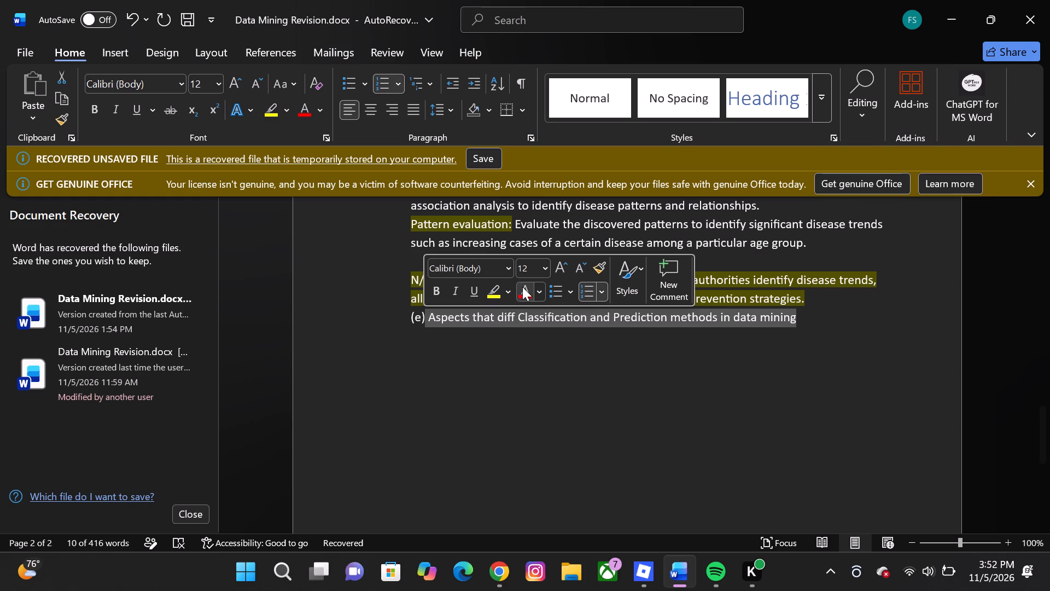
{"action": "left_click", "coordinate": [504, 292]}
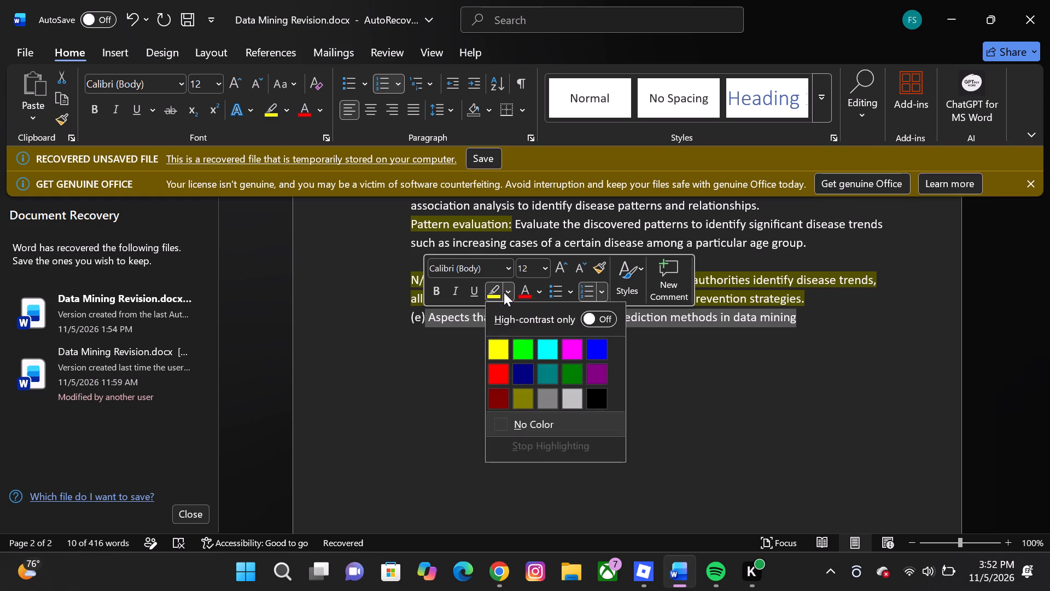
{"action": "left_click", "coordinate": [499, 363]}
{"action": "left_click", "coordinate": [822, 317]}
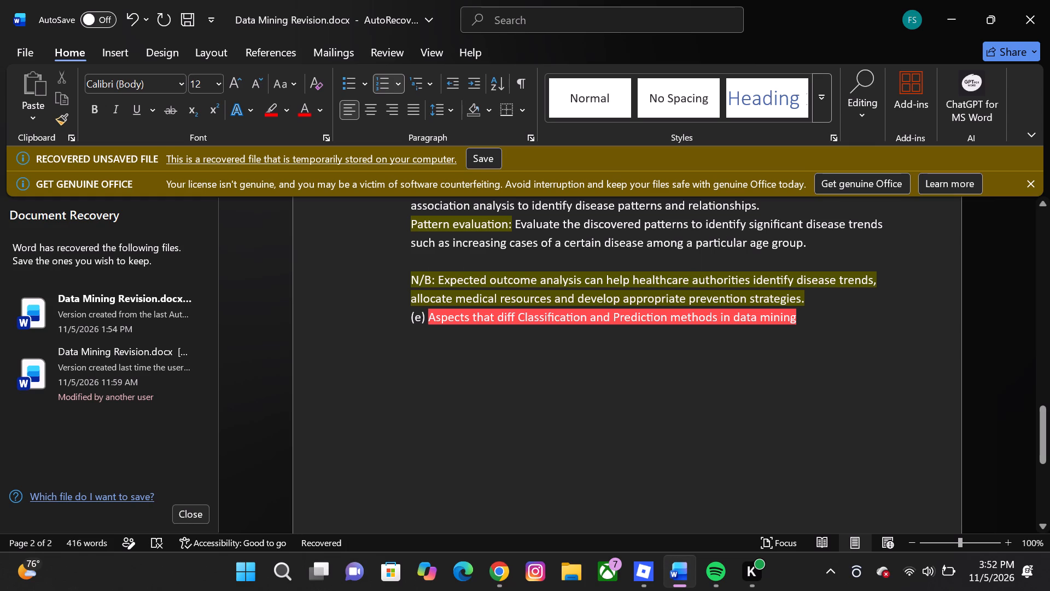
{"action": "key", "text": "shift+Return"}
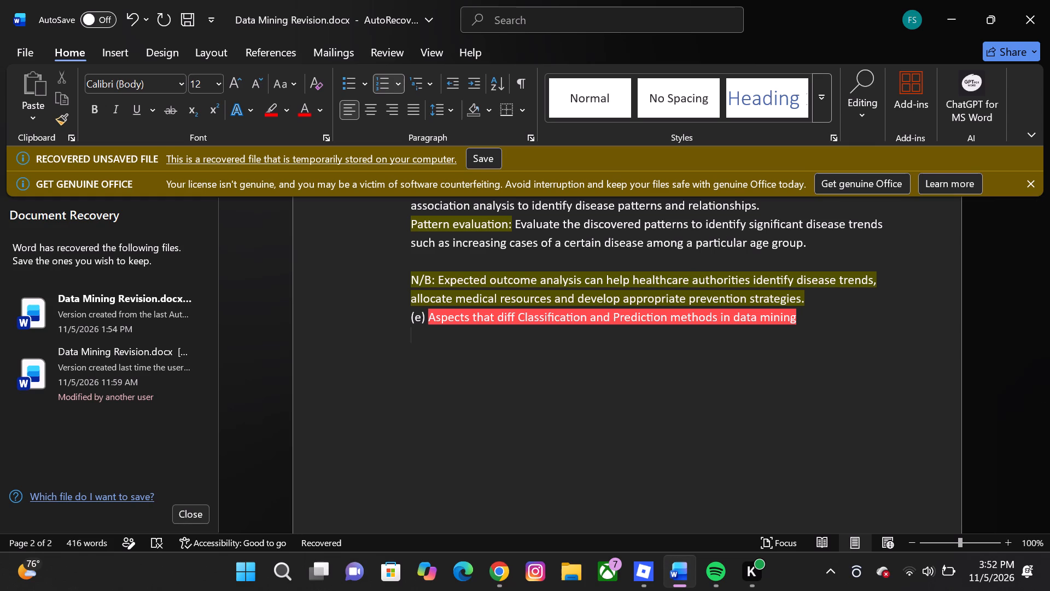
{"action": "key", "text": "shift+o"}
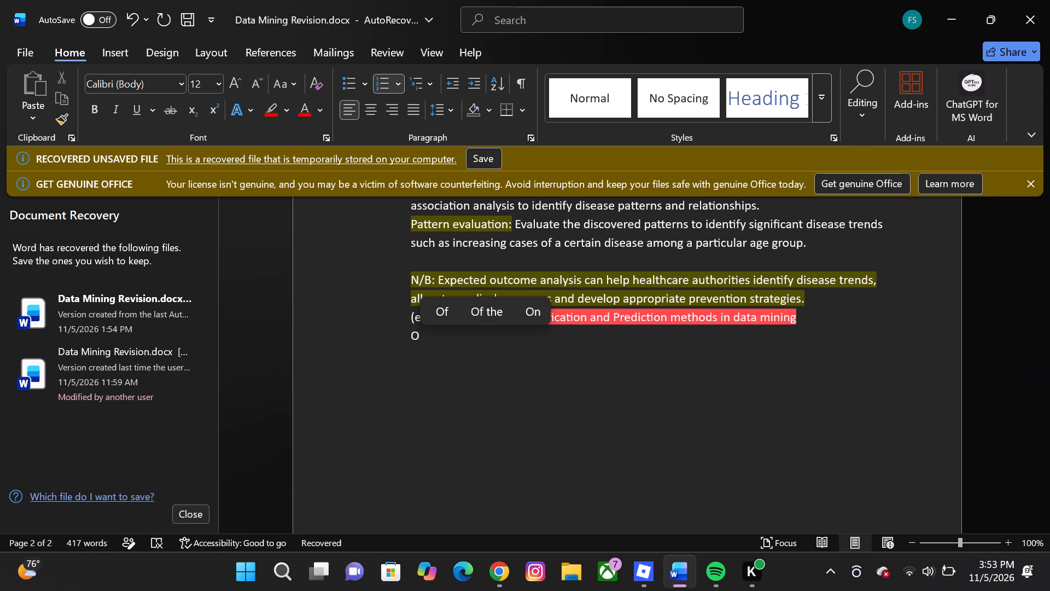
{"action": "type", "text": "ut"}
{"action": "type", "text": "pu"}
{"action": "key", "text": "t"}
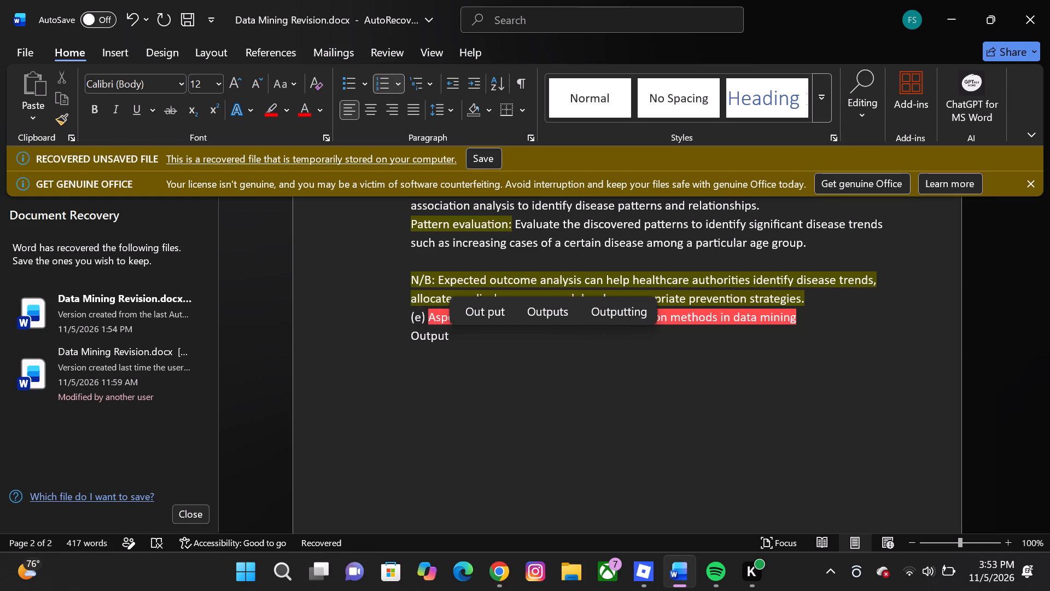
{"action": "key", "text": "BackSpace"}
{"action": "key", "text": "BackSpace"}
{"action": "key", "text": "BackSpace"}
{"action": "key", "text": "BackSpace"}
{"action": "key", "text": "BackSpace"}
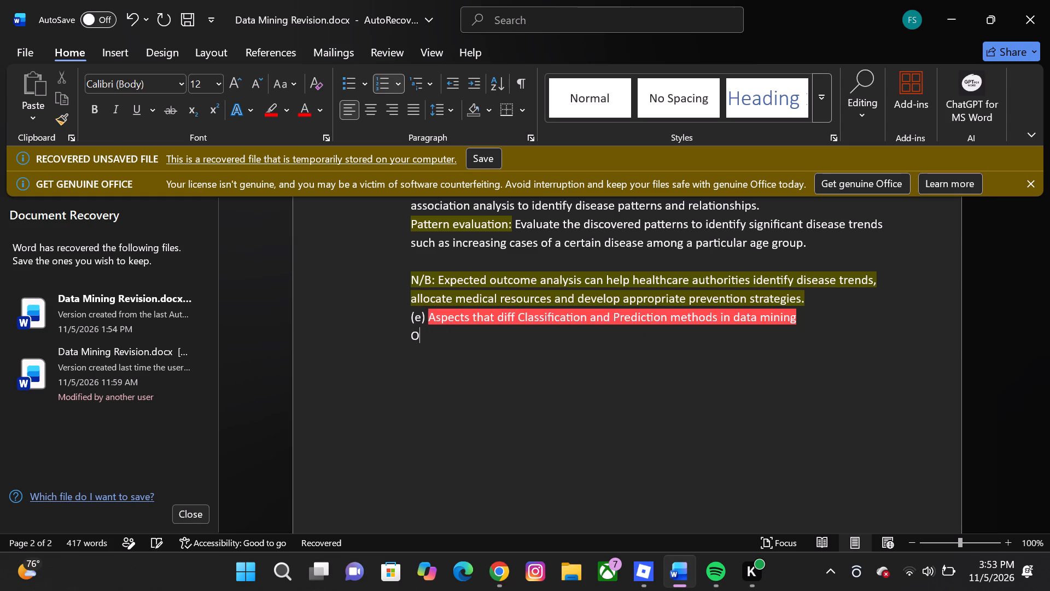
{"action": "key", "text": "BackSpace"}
Insert a table with three columns and one row below the item (e) heading and apply the Plain Table 3 style.
{"action": "left_click", "coordinate": [118, 57]}
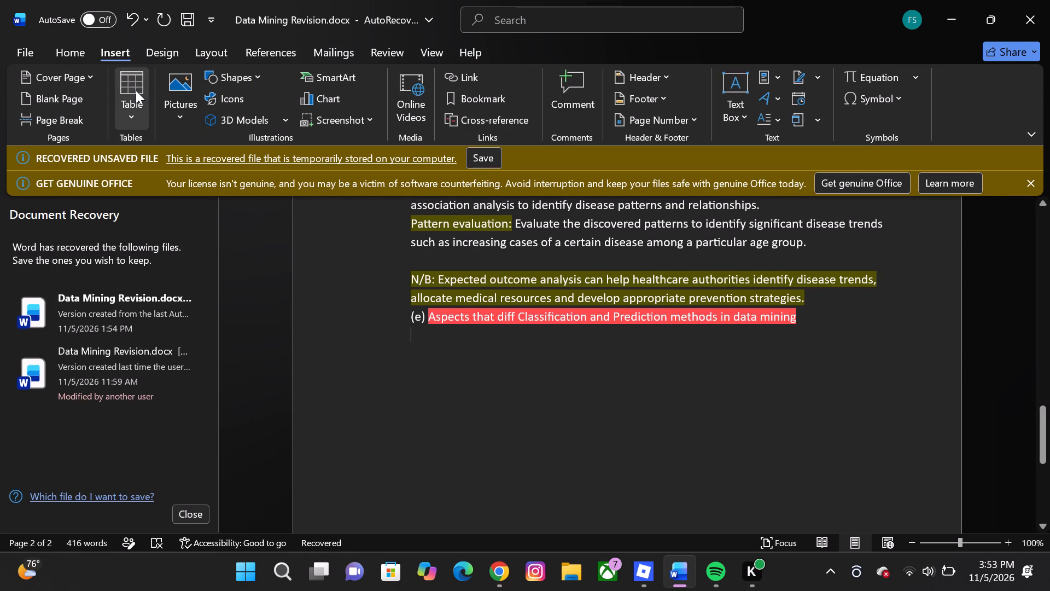
{"action": "left_click", "coordinate": [136, 98]}
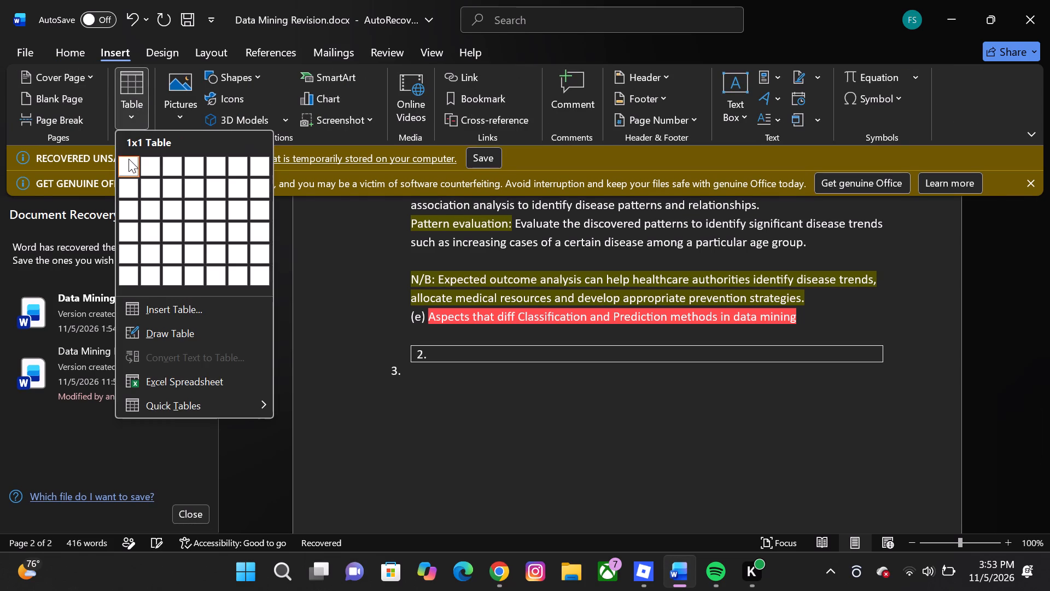
{"action": "left_click", "coordinate": [162, 157]}
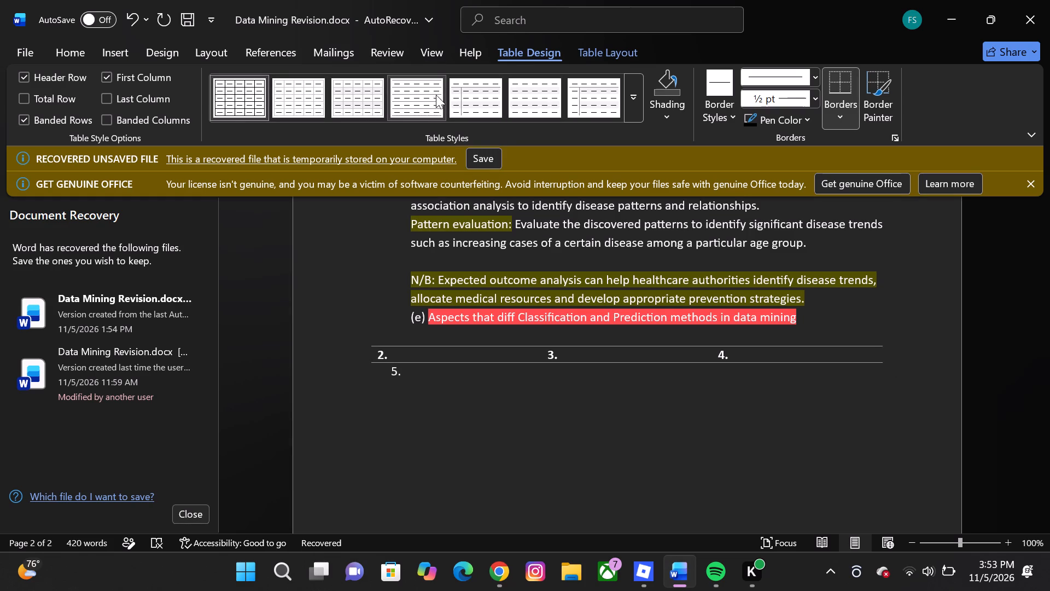
{"action": "left_click", "coordinate": [467, 99]}
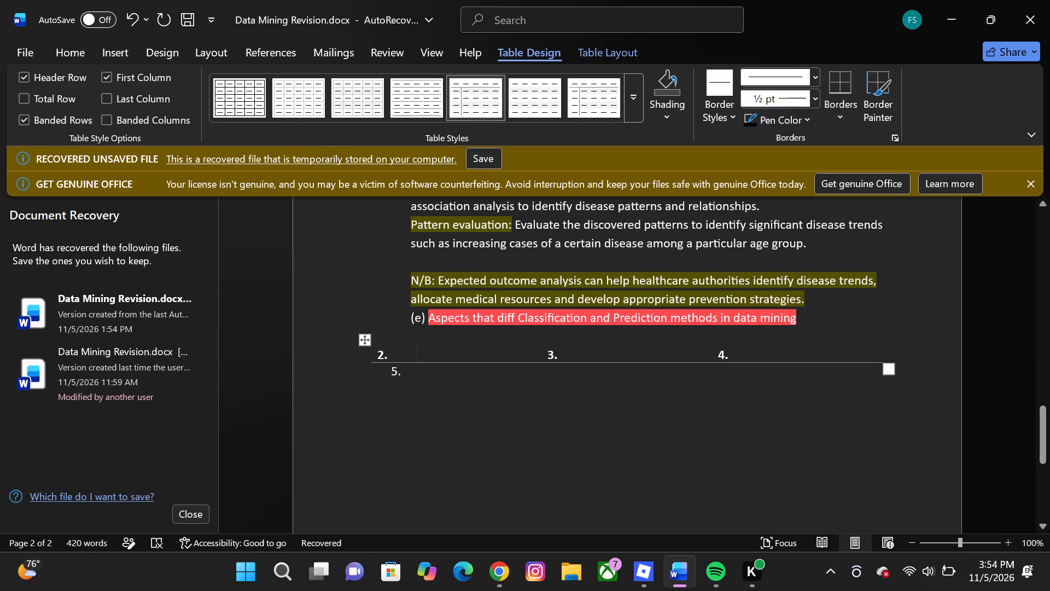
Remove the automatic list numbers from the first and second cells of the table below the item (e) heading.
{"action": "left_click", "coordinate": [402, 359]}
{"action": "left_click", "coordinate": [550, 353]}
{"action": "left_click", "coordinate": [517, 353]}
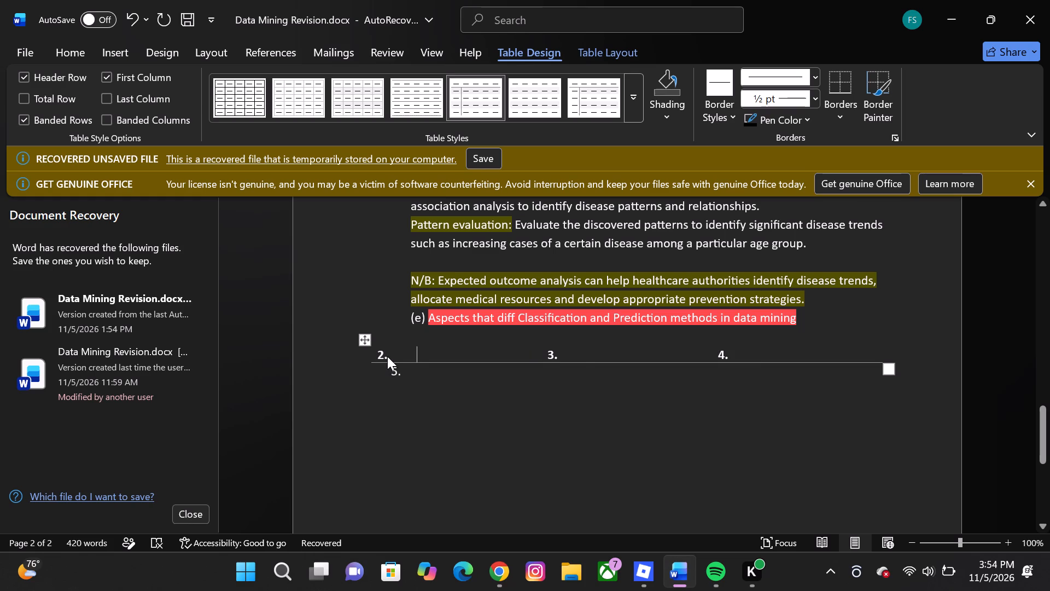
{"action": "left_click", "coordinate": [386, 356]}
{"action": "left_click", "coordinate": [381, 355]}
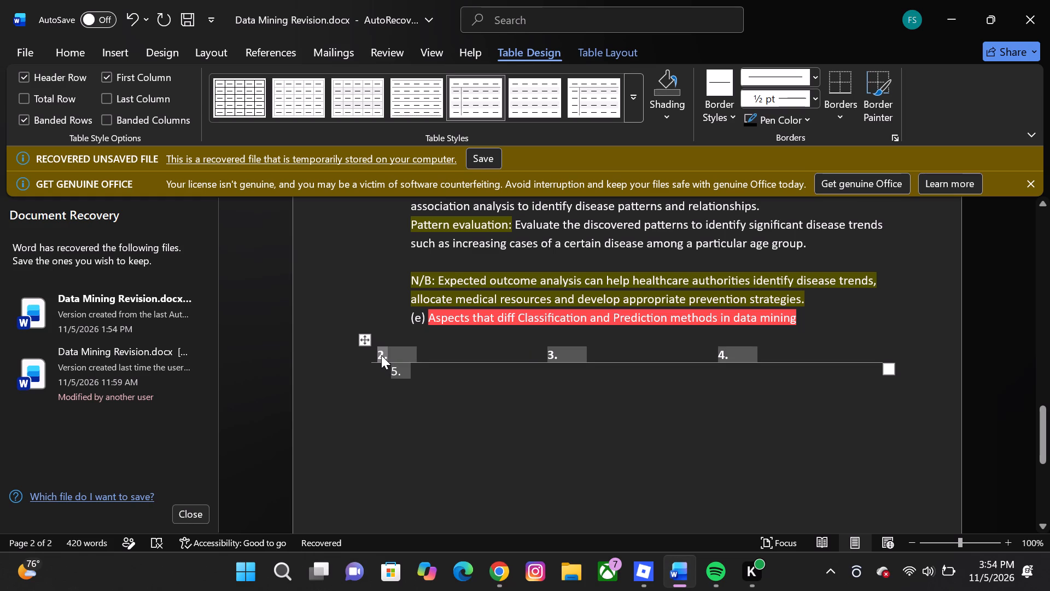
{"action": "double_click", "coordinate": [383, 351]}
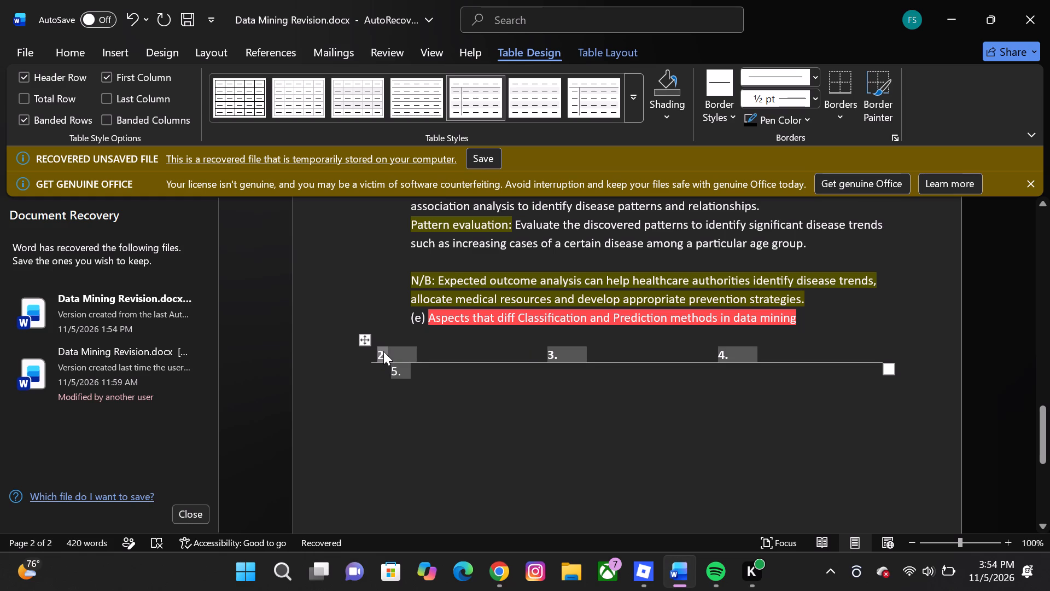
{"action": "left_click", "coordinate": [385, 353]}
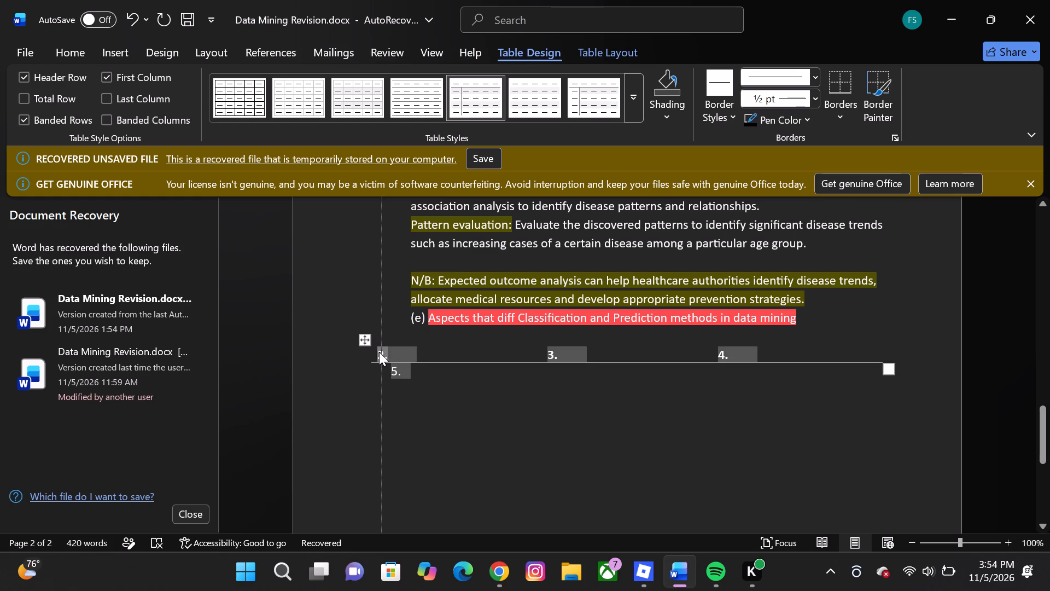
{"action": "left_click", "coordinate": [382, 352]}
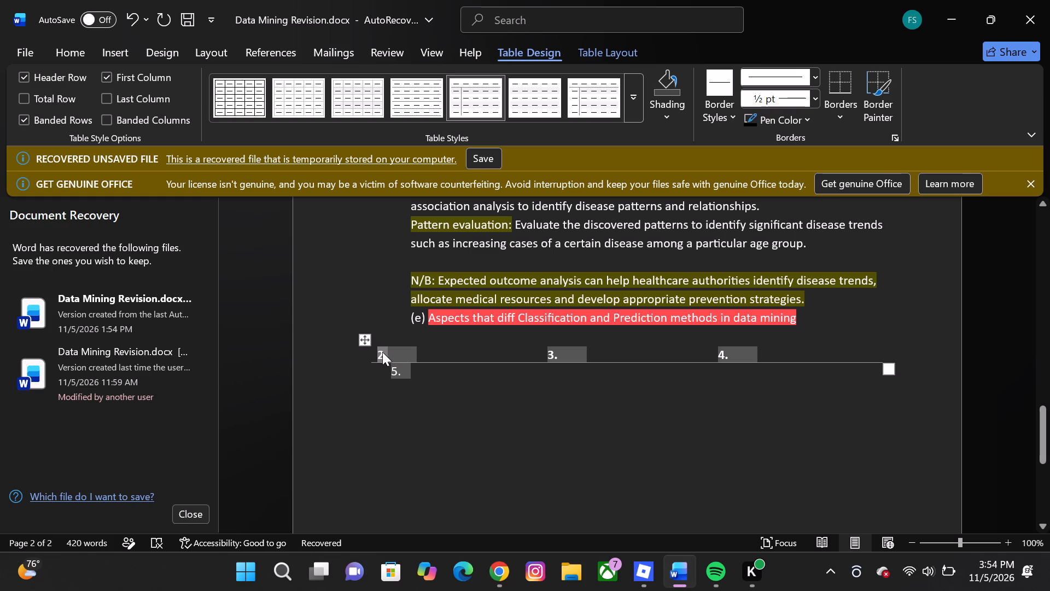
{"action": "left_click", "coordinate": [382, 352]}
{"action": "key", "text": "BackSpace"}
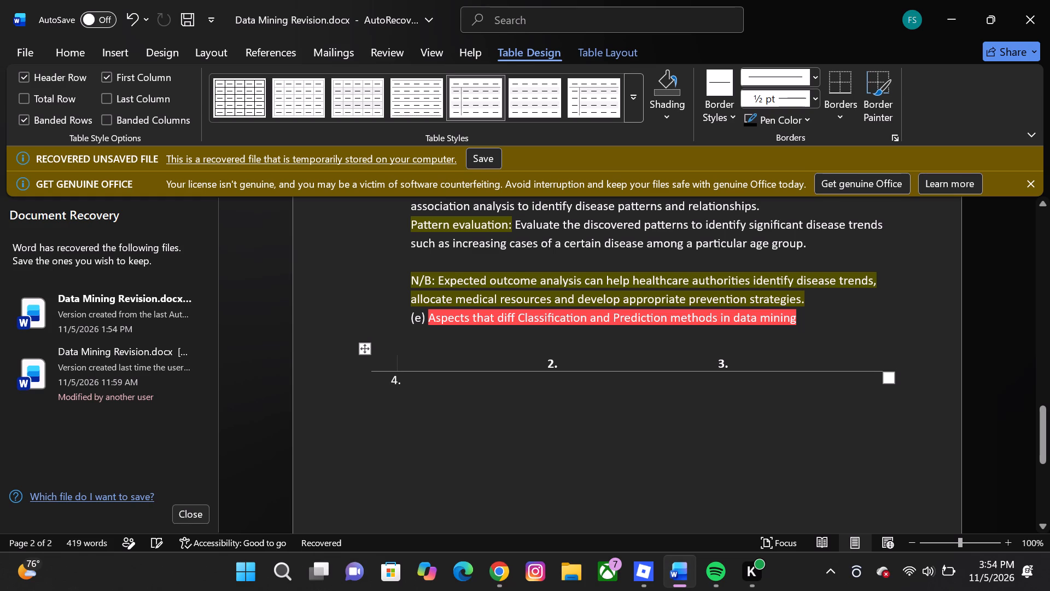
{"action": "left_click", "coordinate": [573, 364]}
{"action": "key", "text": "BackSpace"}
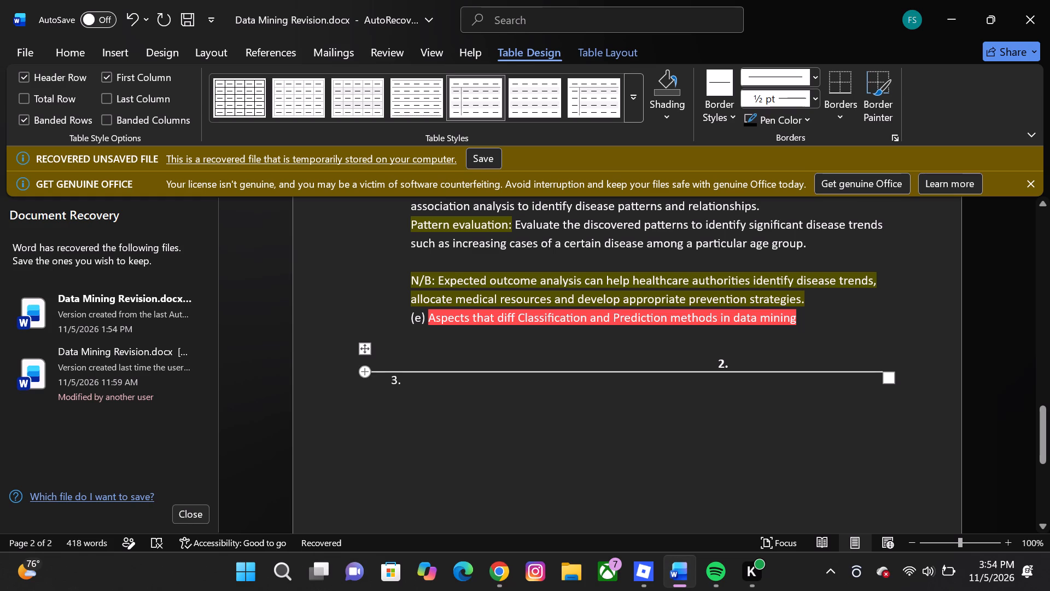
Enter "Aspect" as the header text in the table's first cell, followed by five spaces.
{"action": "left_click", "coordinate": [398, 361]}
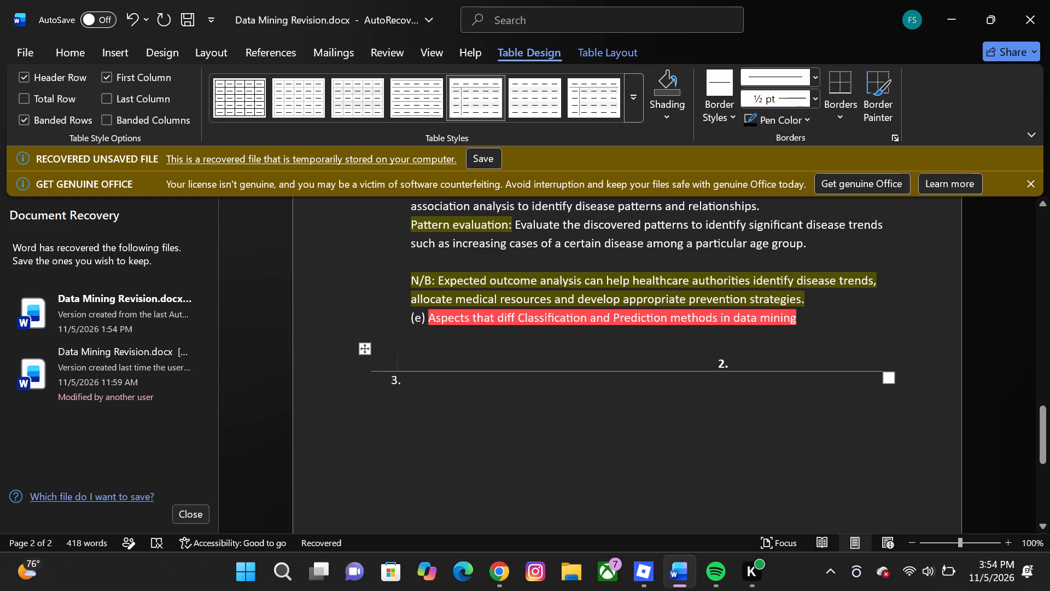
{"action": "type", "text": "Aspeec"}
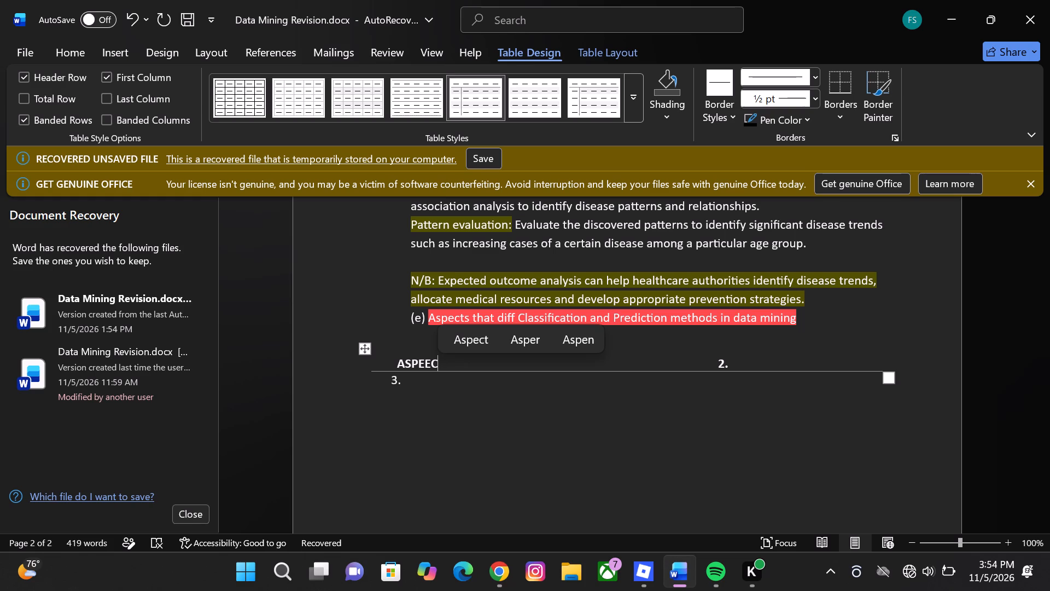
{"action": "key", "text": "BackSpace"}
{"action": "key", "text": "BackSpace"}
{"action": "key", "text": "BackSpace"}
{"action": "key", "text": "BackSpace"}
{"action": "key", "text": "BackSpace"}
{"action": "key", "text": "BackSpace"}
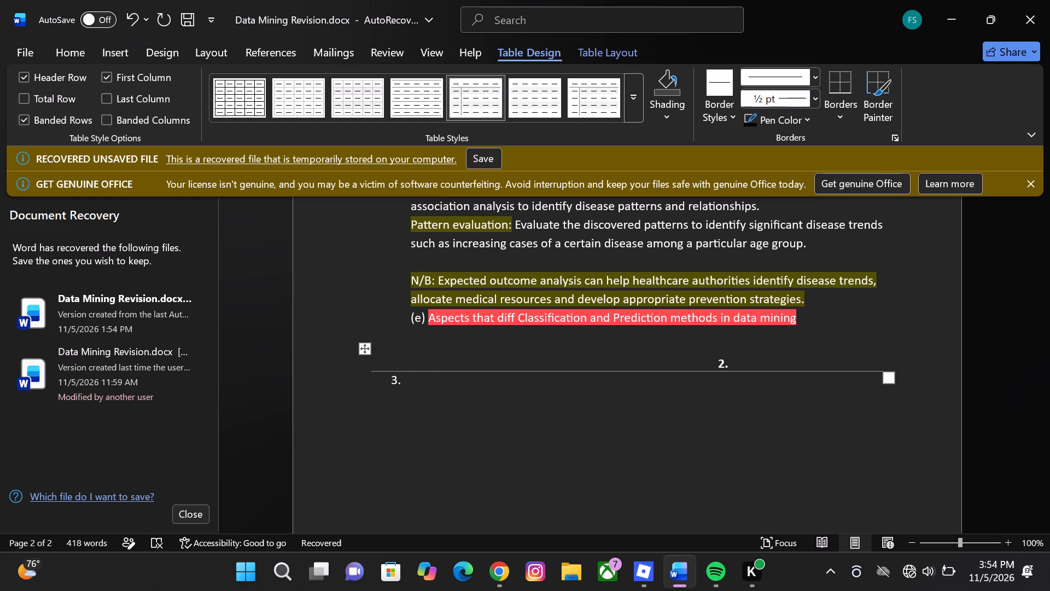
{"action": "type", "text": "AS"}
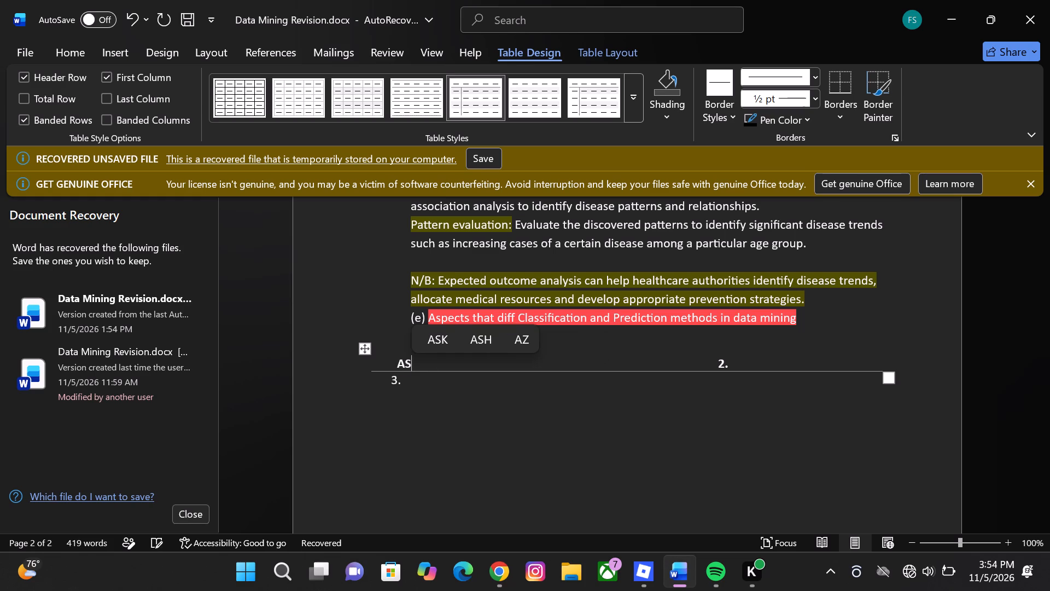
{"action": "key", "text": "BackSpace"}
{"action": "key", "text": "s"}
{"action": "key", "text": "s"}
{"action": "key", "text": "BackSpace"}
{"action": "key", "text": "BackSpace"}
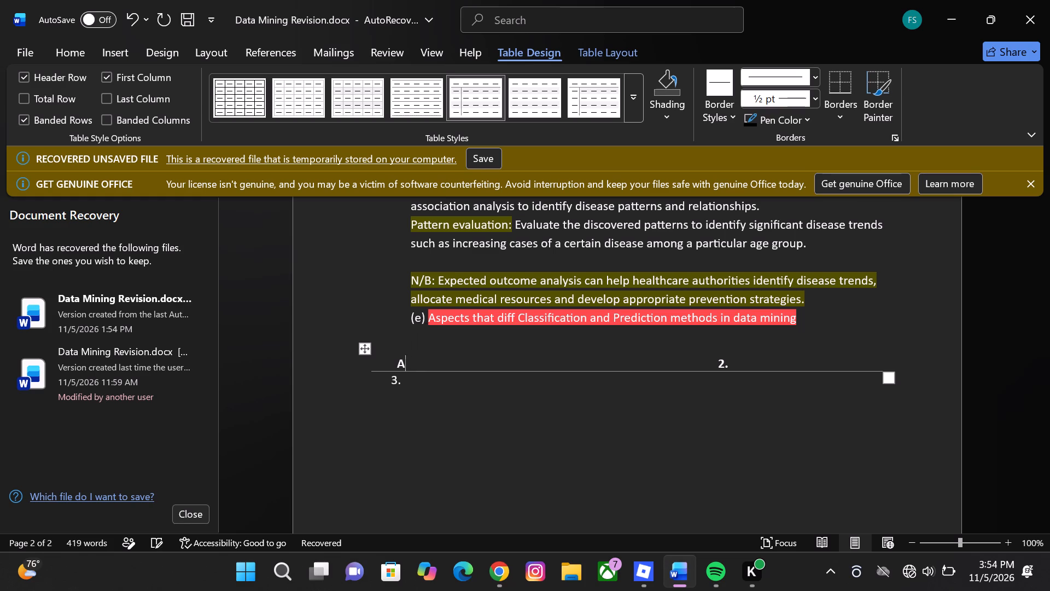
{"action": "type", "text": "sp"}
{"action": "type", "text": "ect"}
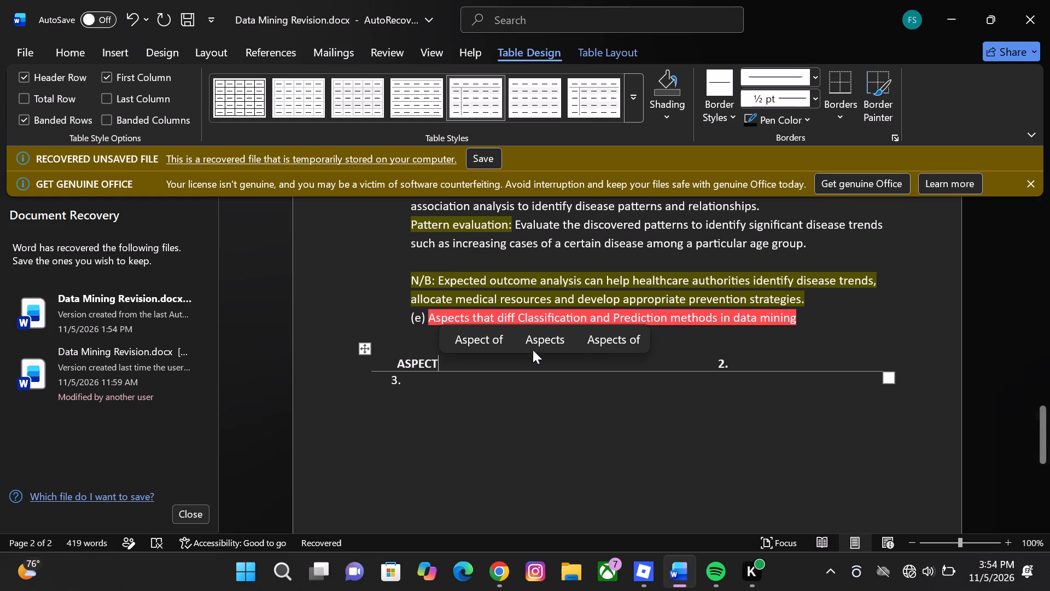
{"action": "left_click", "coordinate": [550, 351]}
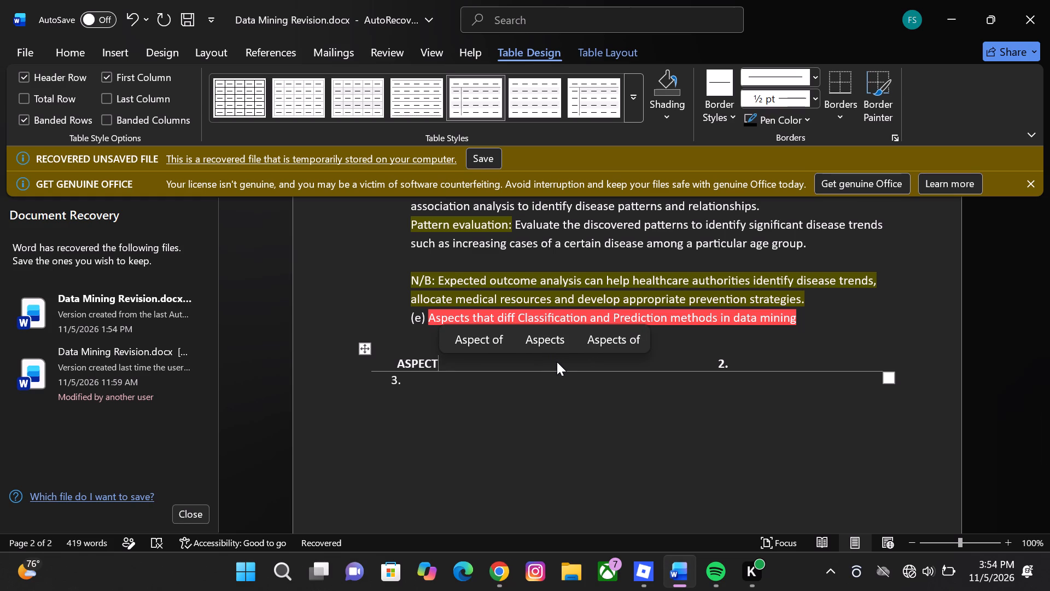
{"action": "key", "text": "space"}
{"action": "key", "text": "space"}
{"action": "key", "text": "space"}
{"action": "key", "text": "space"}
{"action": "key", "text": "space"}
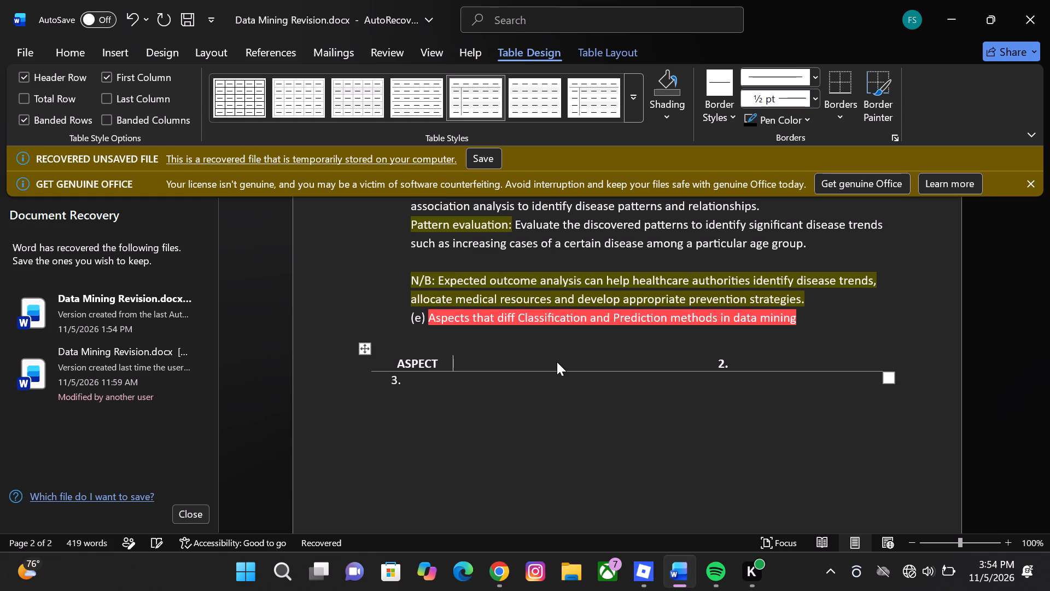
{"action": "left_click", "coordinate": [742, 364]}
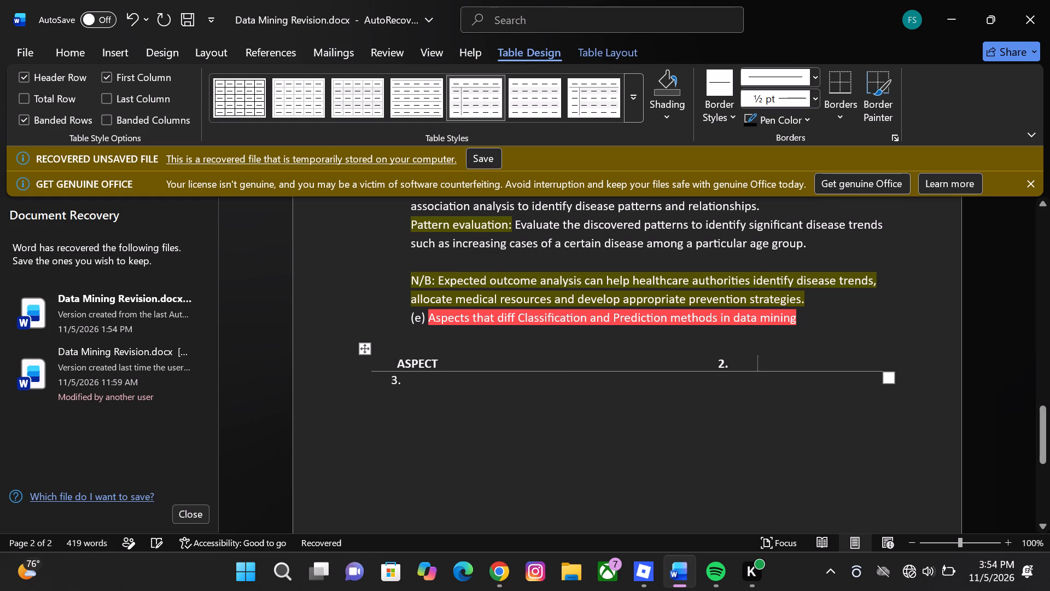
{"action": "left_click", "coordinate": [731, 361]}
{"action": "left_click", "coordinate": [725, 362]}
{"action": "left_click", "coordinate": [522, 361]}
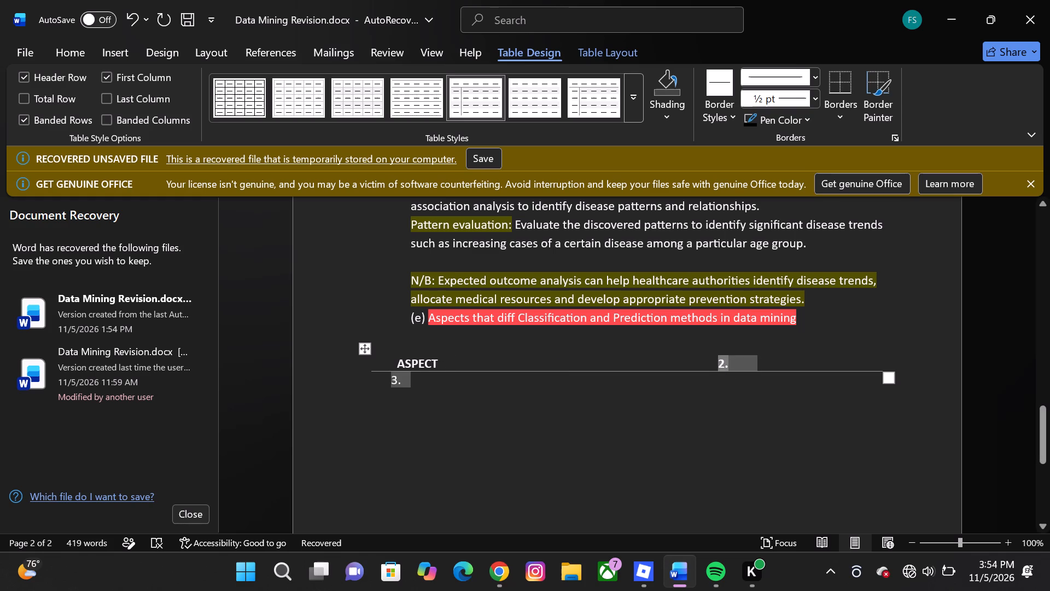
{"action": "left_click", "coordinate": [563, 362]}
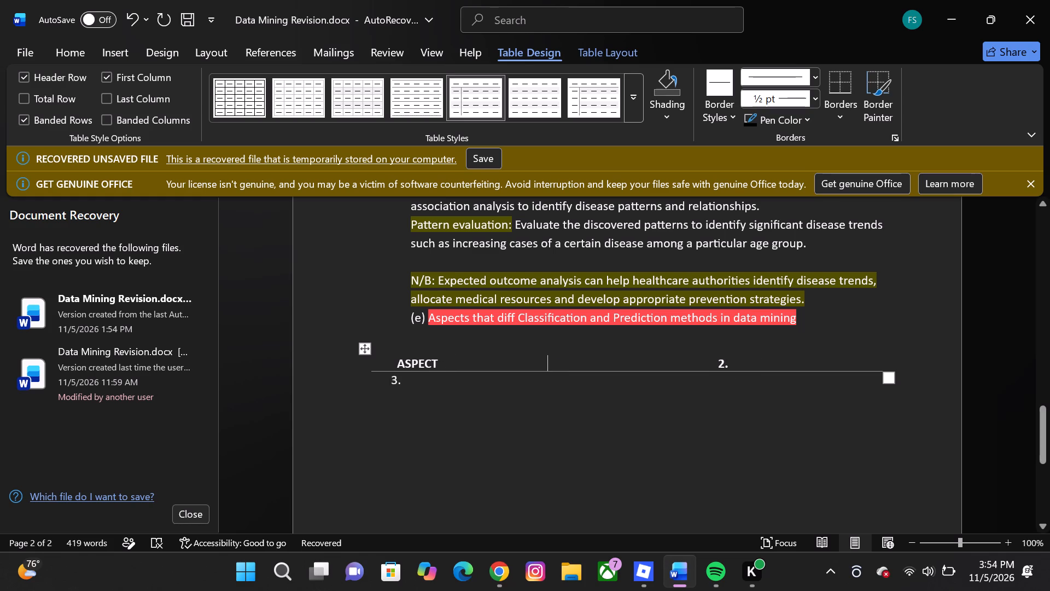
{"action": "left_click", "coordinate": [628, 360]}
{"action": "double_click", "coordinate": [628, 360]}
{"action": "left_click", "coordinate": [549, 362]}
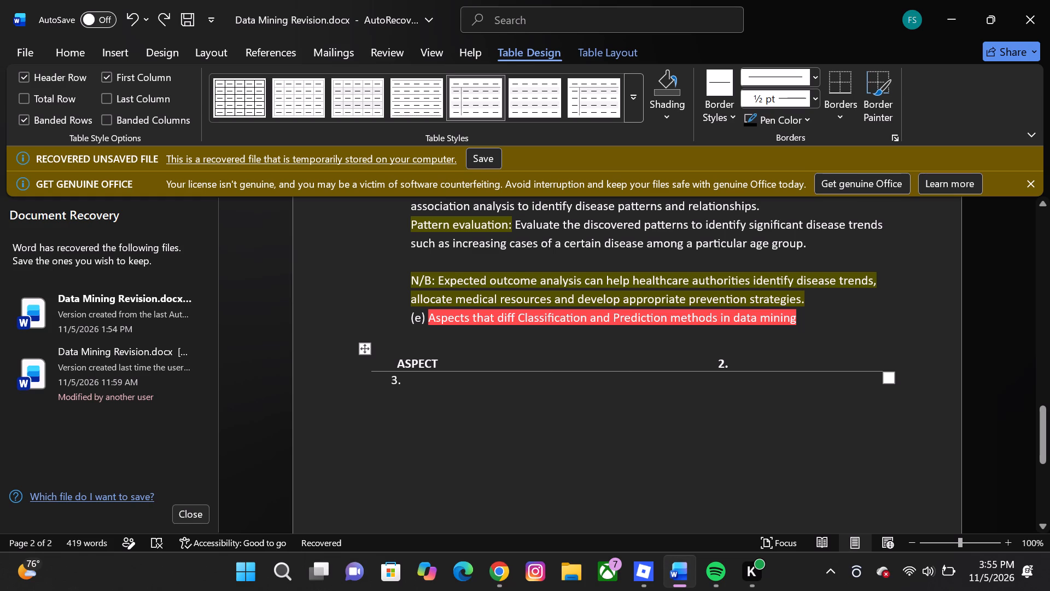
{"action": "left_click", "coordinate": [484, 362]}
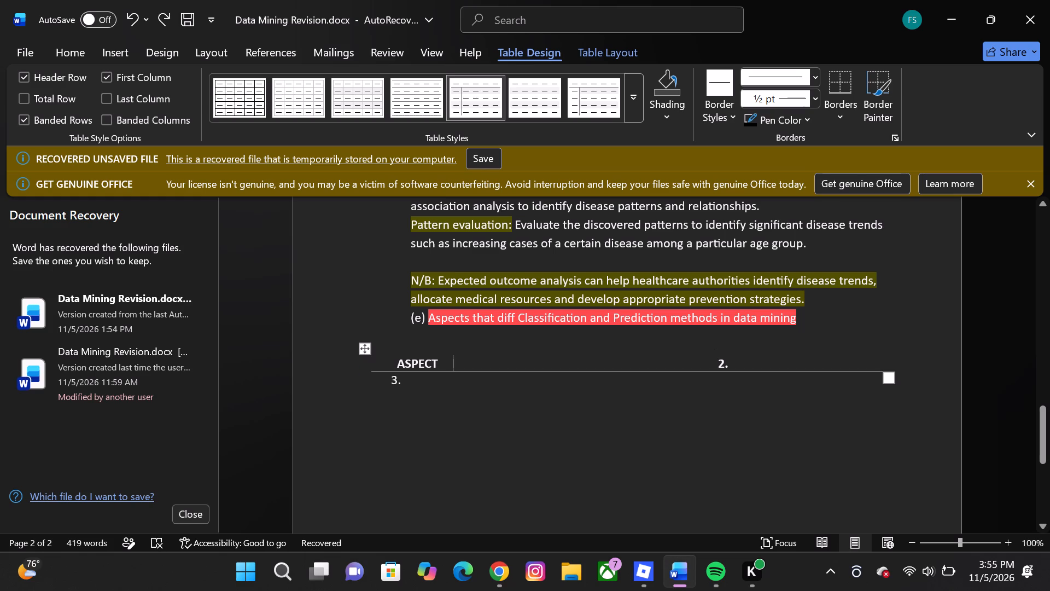
Delete the entire table below the item (e) heading.
{"action": "left_click", "coordinate": [364, 344]}
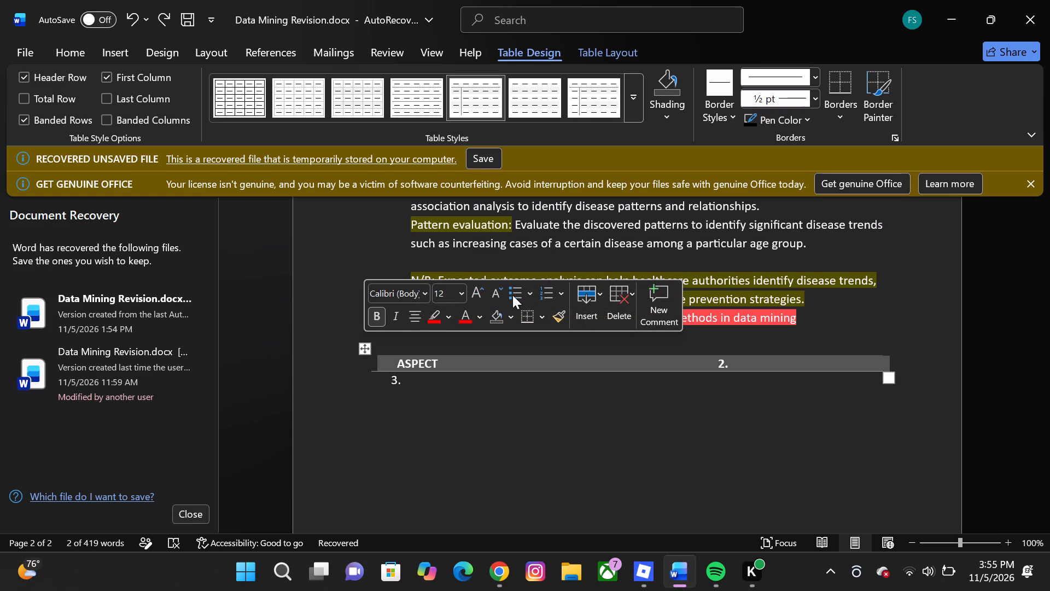
{"action": "left_click", "coordinate": [627, 299]}
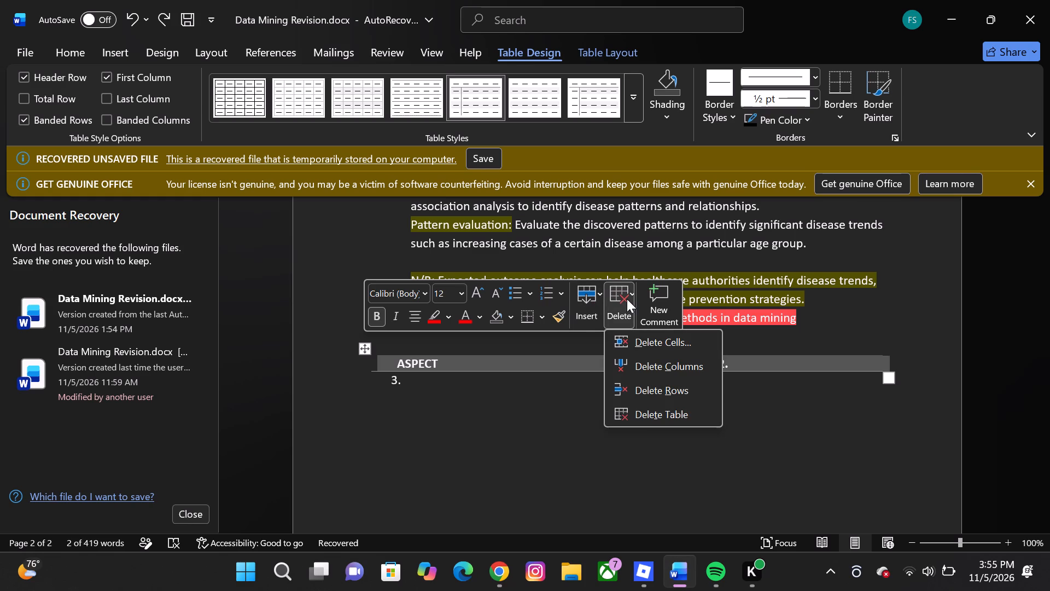
{"action": "left_click", "coordinate": [658, 410]}
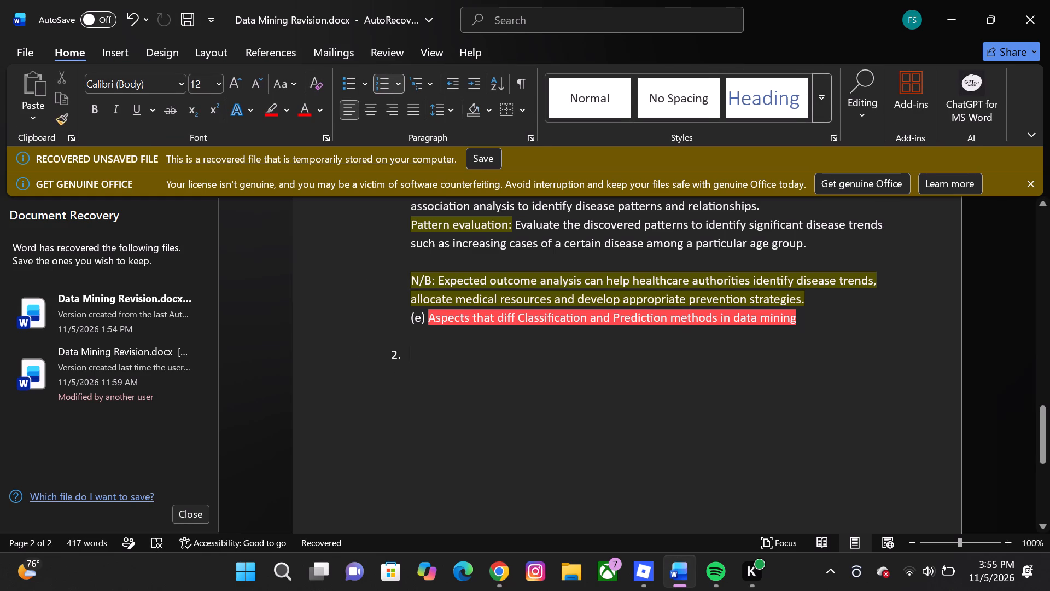
Clear the leftover numbered line beneath the item (e) heading and start a fresh line there with a line break.
{"action": "left_click", "coordinate": [406, 353]}
{"action": "key", "text": "BackSpace"}
{"action": "key", "text": "BackSpace"}
{"action": "key", "text": "BackSpace"}
{"action": "key", "text": "BackSpace"}
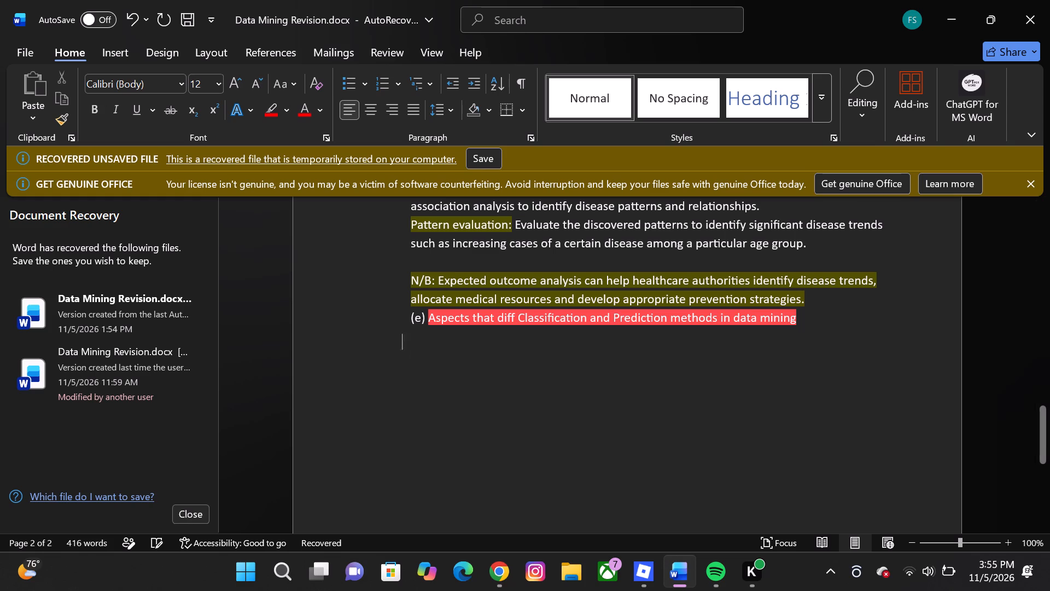
{"action": "key", "text": "BackSpace"}
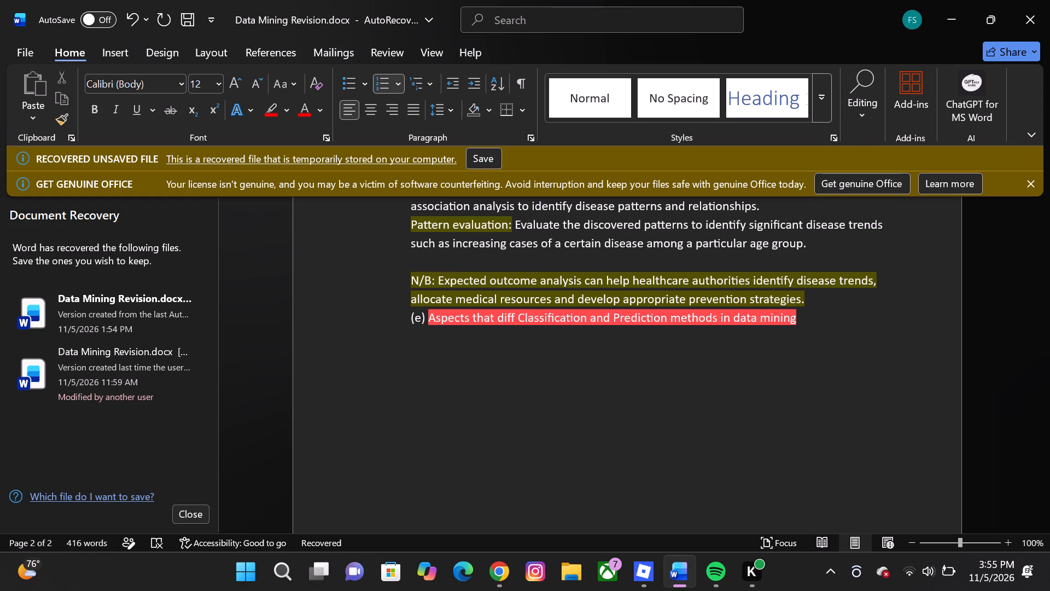
{"action": "key", "text": "shift+Return"}
Start inserting a new table on the fresh line below the item (e) heading.
{"action": "left_click", "coordinate": [101, 36]}
{"action": "left_click", "coordinate": [114, 45]}
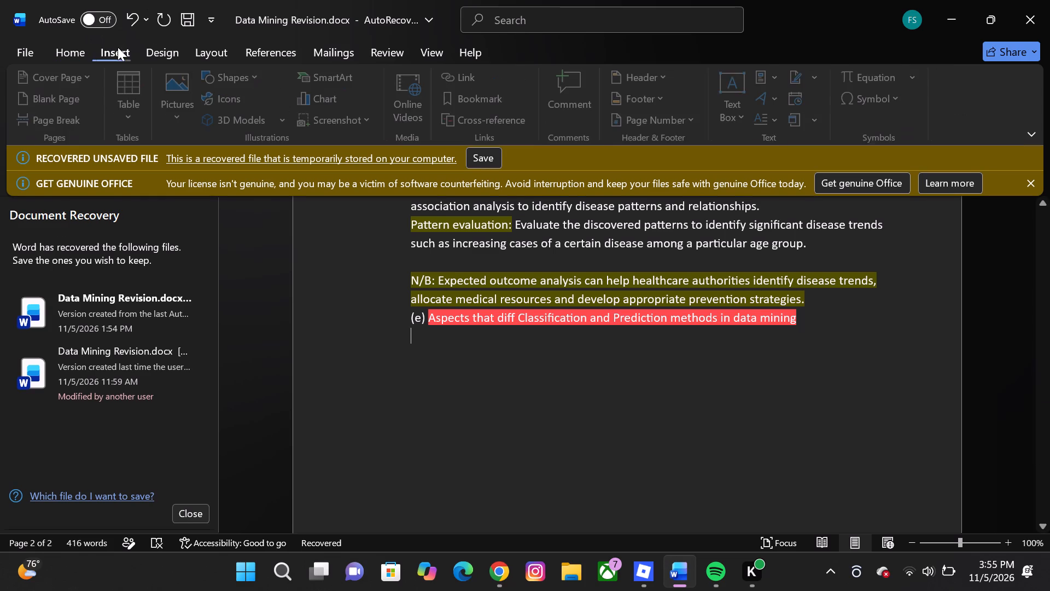
{"action": "left_click", "coordinate": [128, 101]}
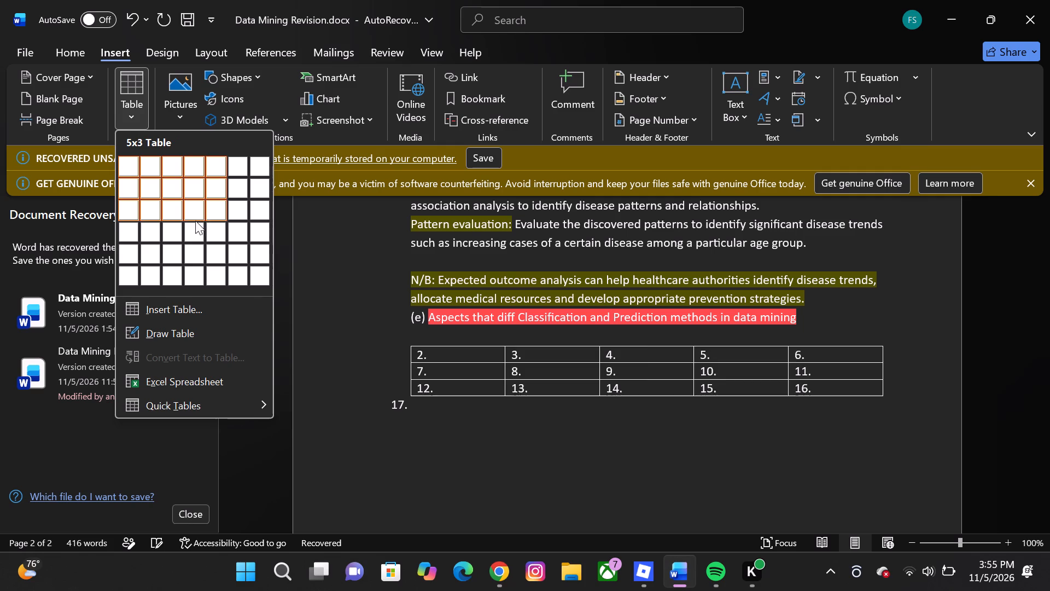
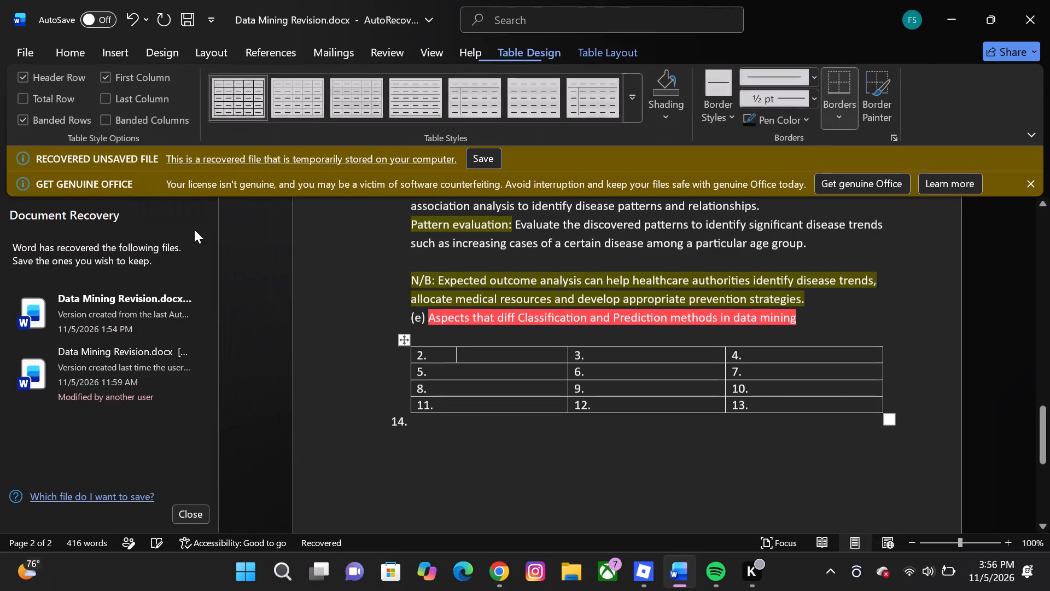
Remove the automatic list number from the new table's first header cell and enter "Aspect" there.
{"action": "left_click", "coordinate": [427, 357]}
{"action": "left_click", "coordinate": [421, 358]}
{"action": "left_click", "coordinate": [418, 356]}
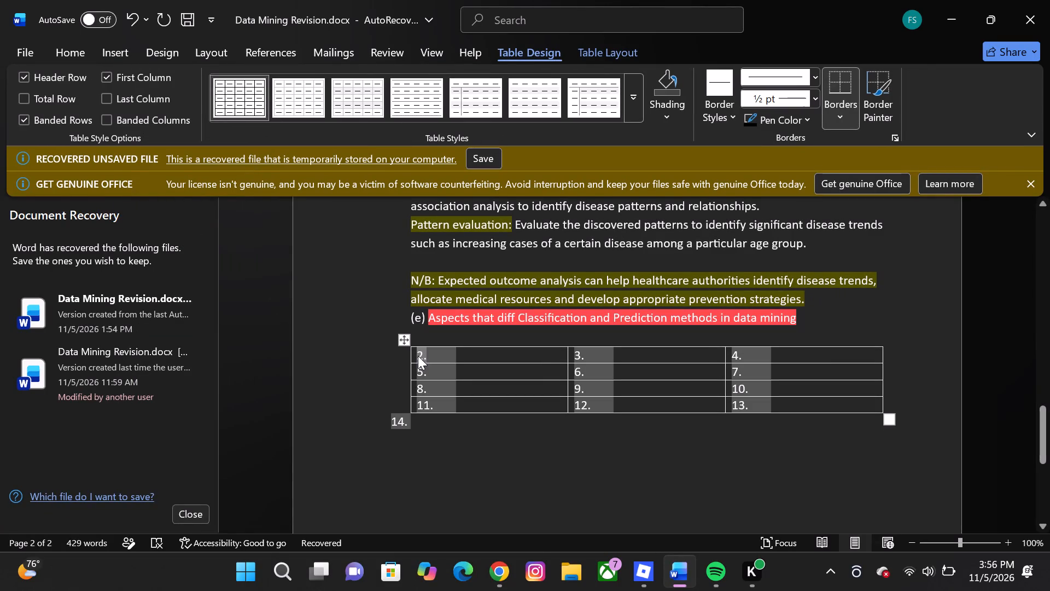
{"action": "key", "text": "BackSpace"}
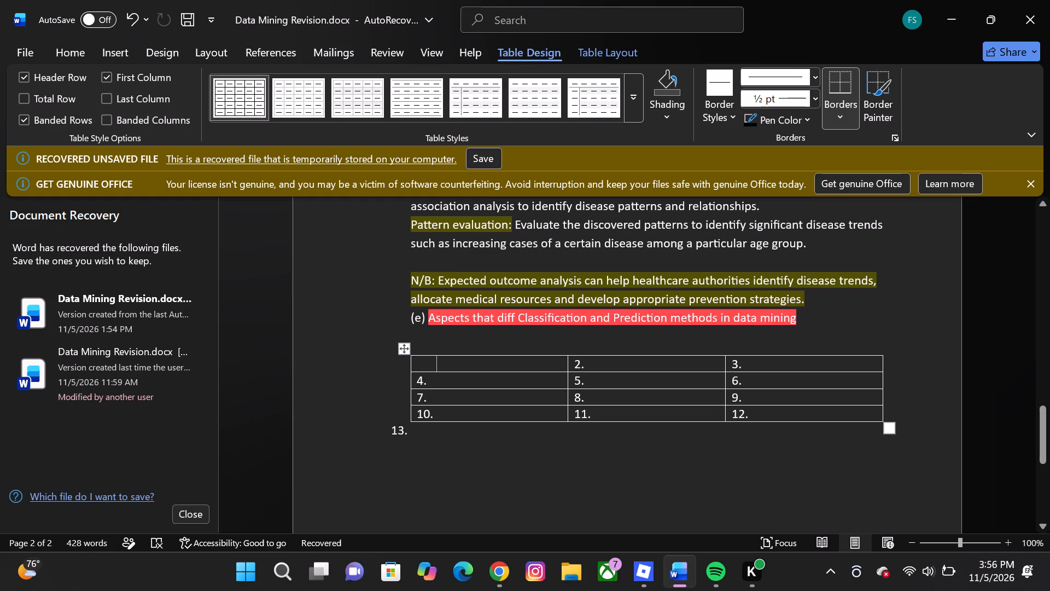
{"action": "left_click", "coordinate": [428, 366]}
{"action": "key", "text": "a"}
{"action": "key", "text": "BackSpace"}
{"action": "key", "text": "BackSpace"}
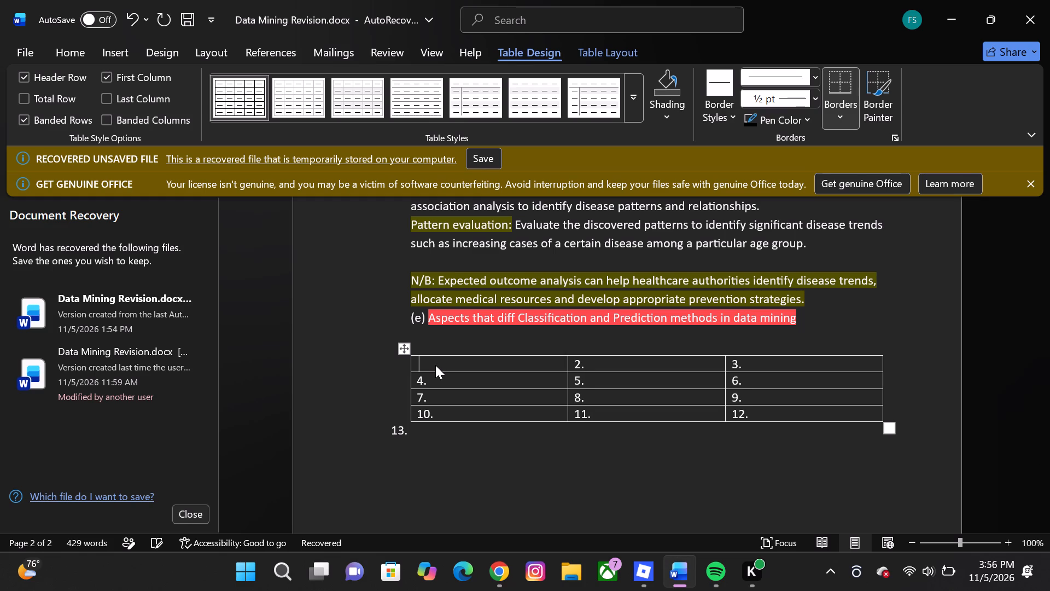
{"action": "key", "text": "BackSpace"}
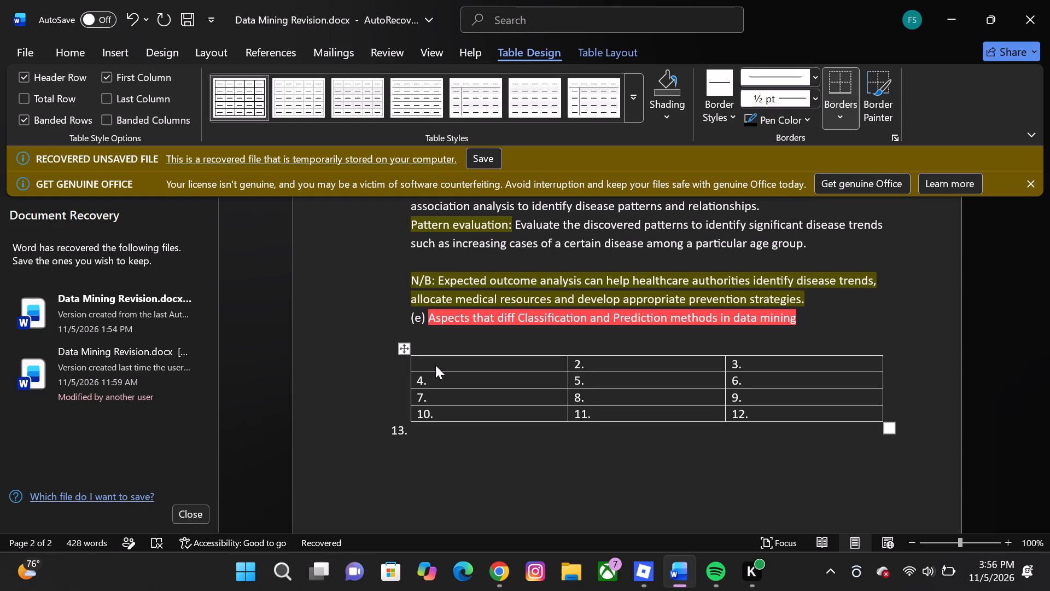
{"action": "key", "text": "shift+a"}
{"action": "type", "text": "spect"}
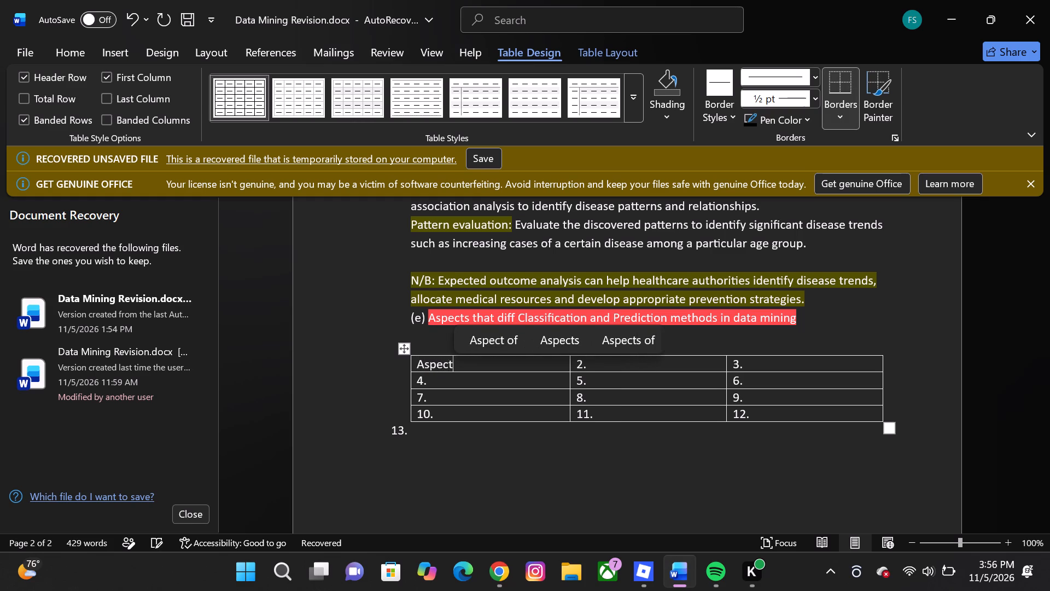
Replace the automatic list number in the second header cell with the heading "Classification".
{"action": "left_click", "coordinate": [597, 368]}
{"action": "left_click", "coordinate": [587, 364]}
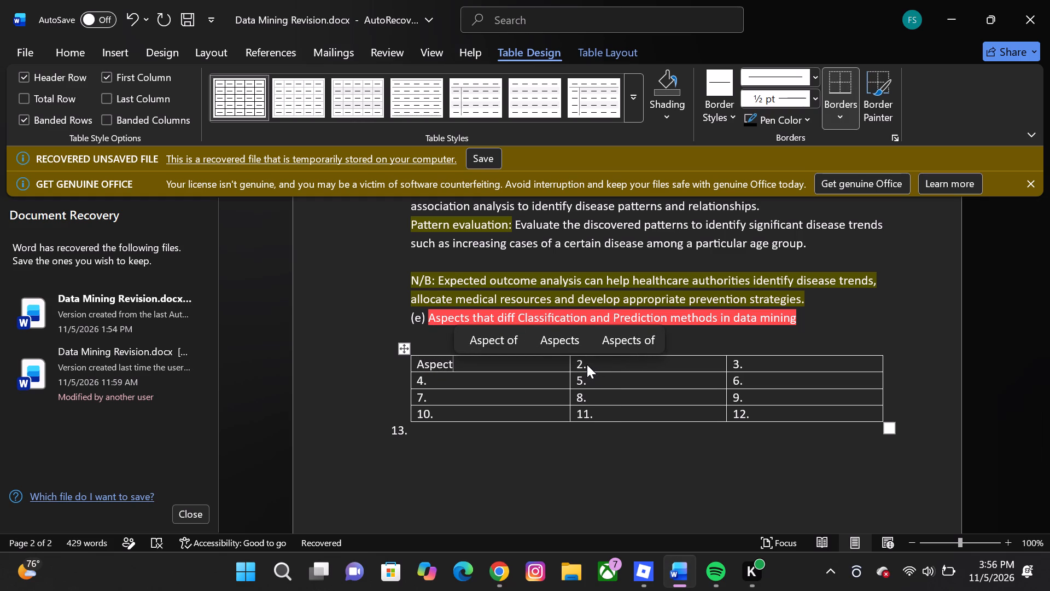
{"action": "left_click", "coordinate": [593, 364]}
{"action": "left_click", "coordinate": [579, 364]}
{"action": "left_click", "coordinate": [539, 367]}
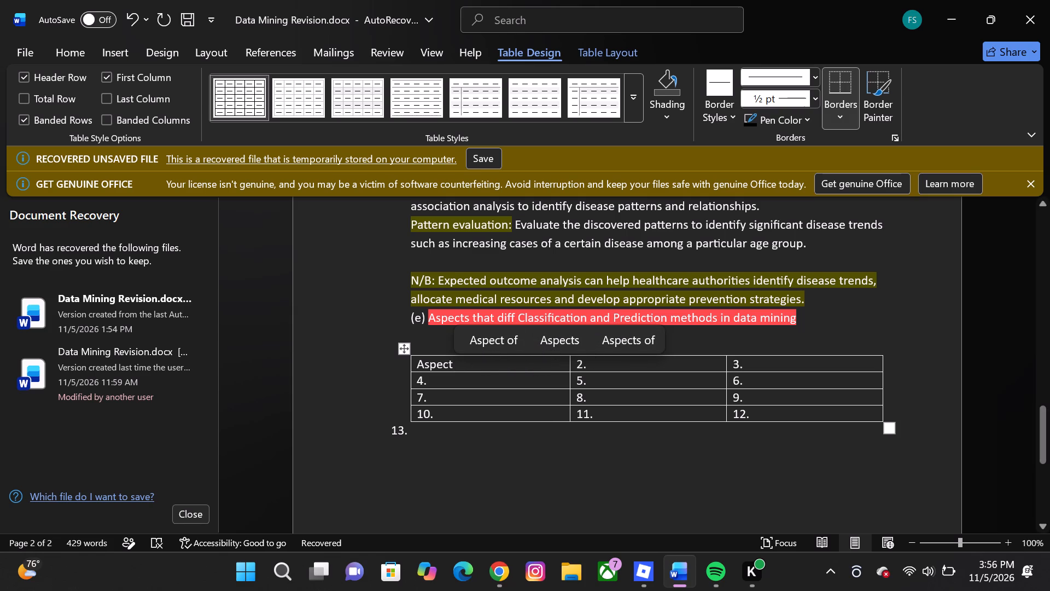
{"action": "left_click", "coordinate": [454, 367]}
{"action": "key", "text": "Return"}
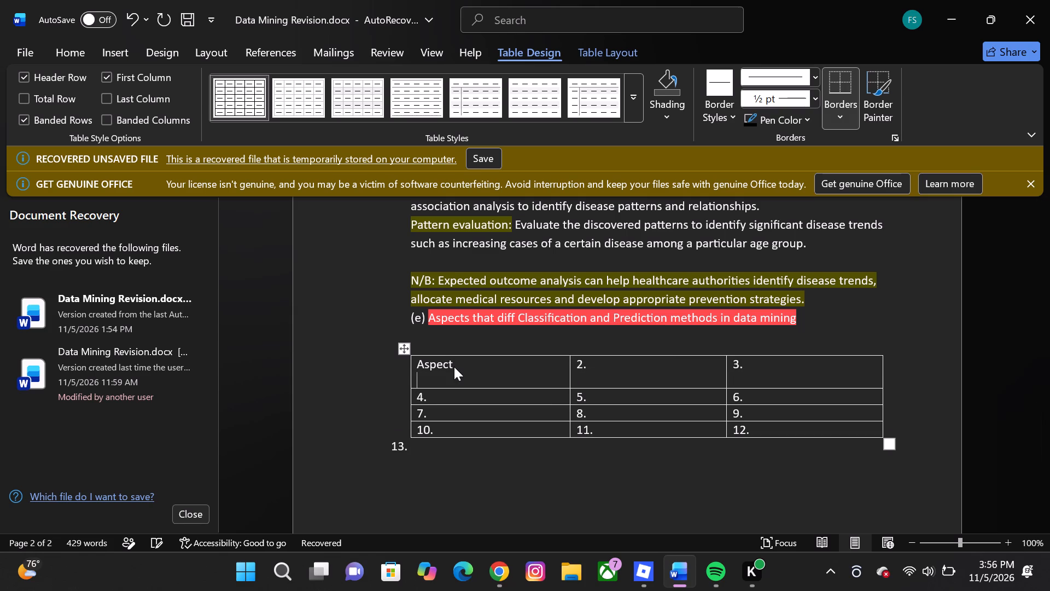
{"action": "key", "text": "BackSpace"}
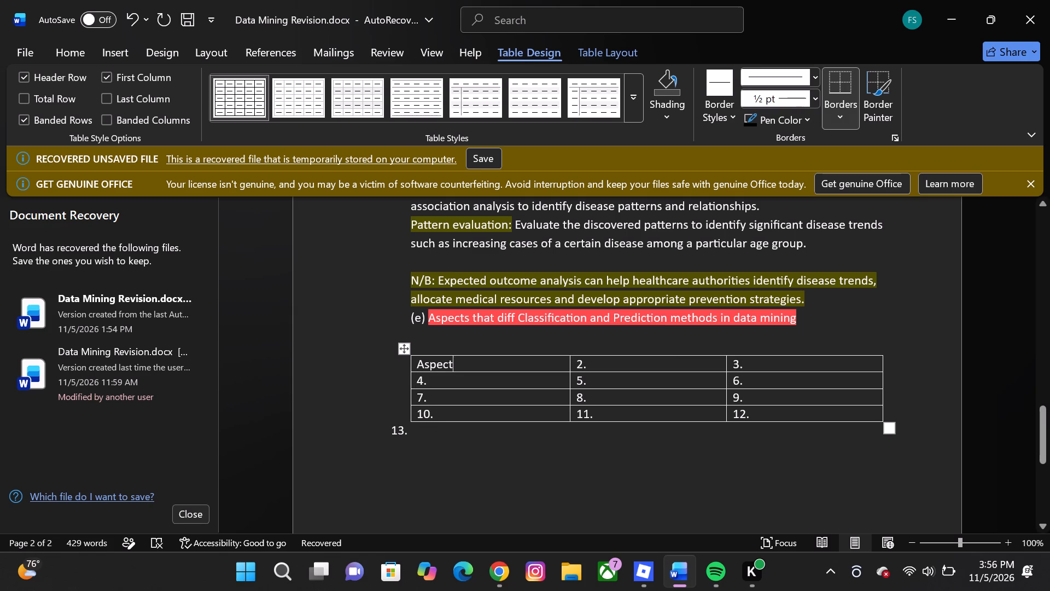
{"action": "left_click", "coordinate": [588, 359]}
{"action": "left_click", "coordinate": [590, 366]}
{"action": "key", "text": "BackSpace"}
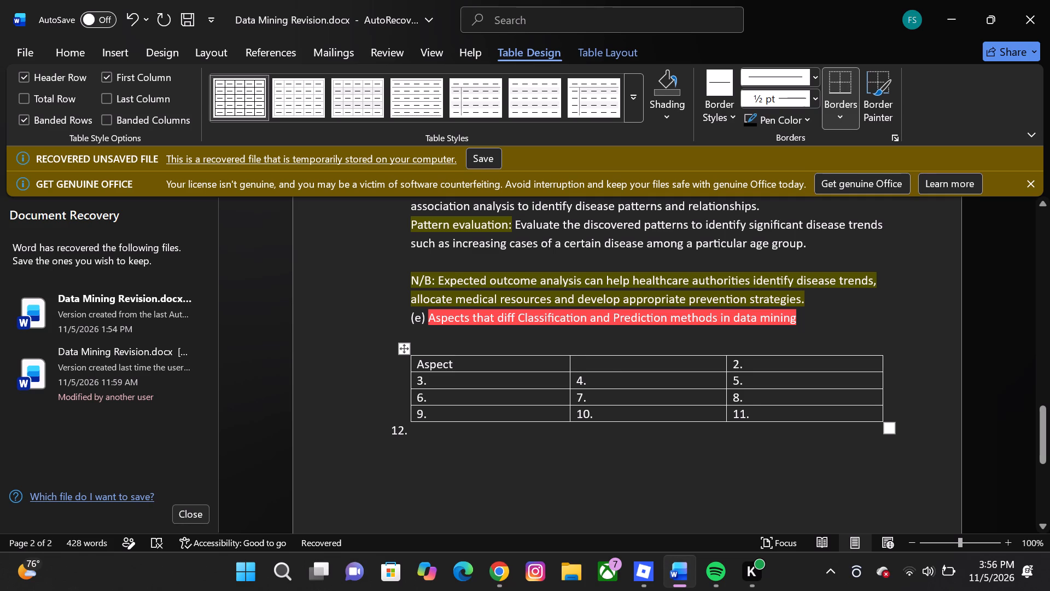
{"action": "type", "text": "Classification"}
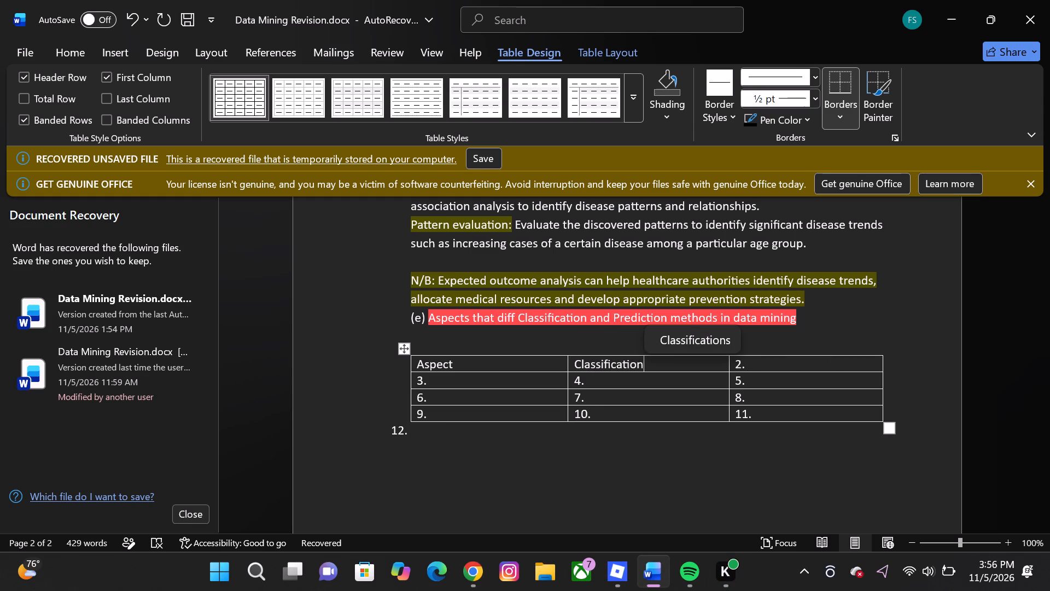
Replace the automatic list number in the third header cell with the heading "Prediction".
{"action": "left_click", "coordinate": [749, 364]}
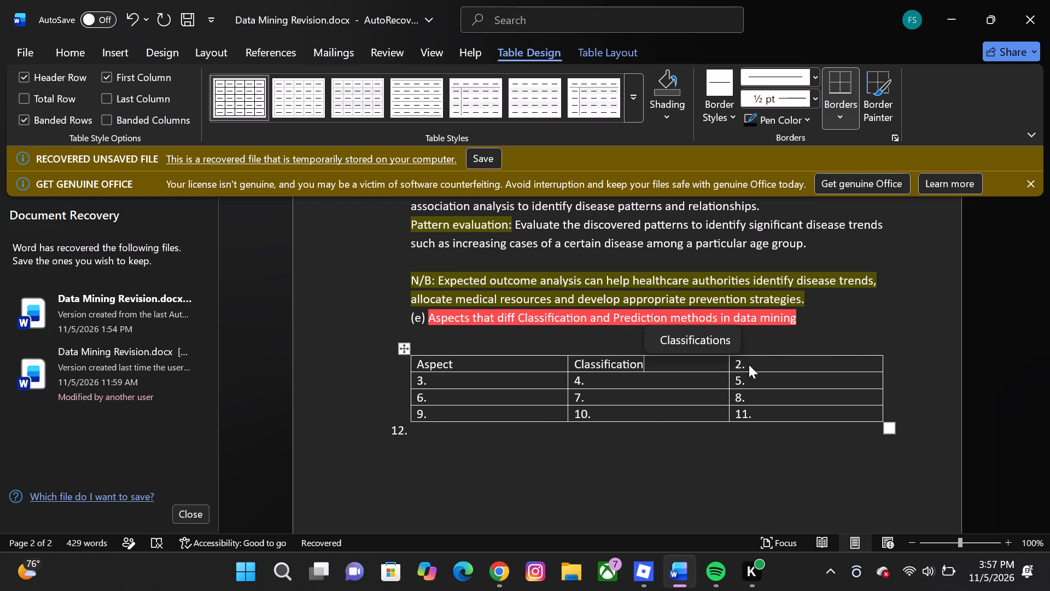
{"action": "left_click", "coordinate": [749, 364]}
{"action": "left_click", "coordinate": [744, 358]}
{"action": "left_click_drag", "start_coordinate": [744, 358], "coordinate": [767, 365]}
{"action": "double_click", "coordinate": [767, 365]}
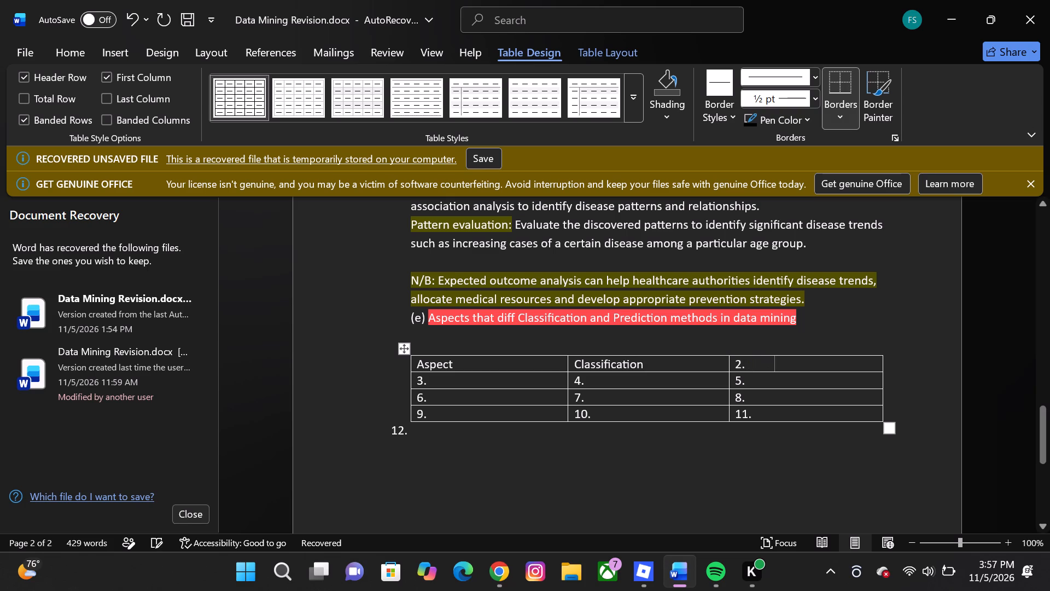
{"action": "left_click", "coordinate": [750, 364]}
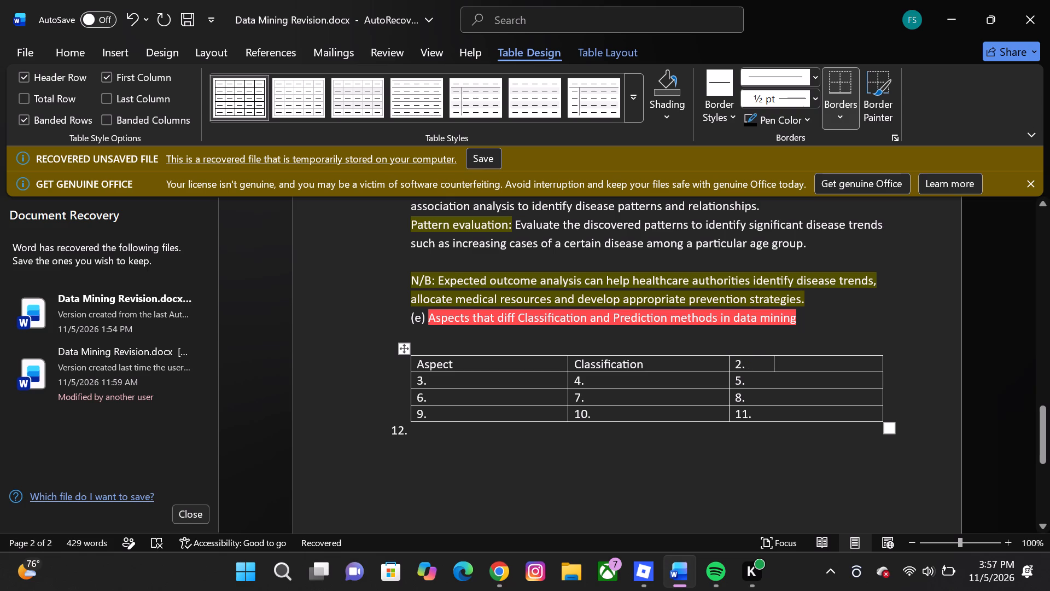
{"action": "key", "text": "BackSpace"}
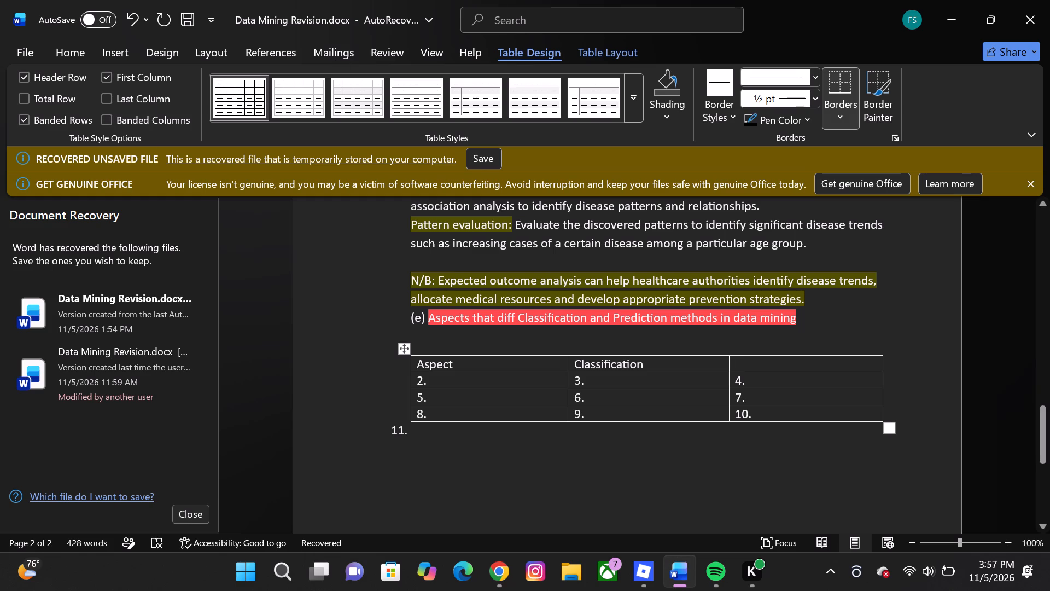
{"action": "left_click_drag", "start_coordinate": [404, 349], "coordinate": [401, 336]}
{"action": "left_click", "coordinate": [702, 438]}
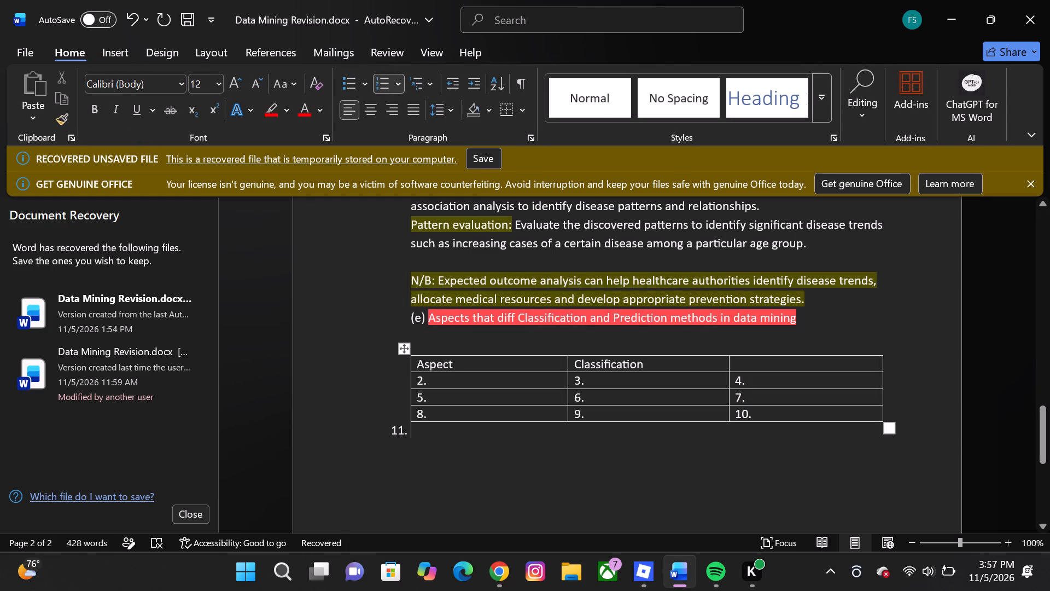
{"action": "left_click", "coordinate": [739, 367]}
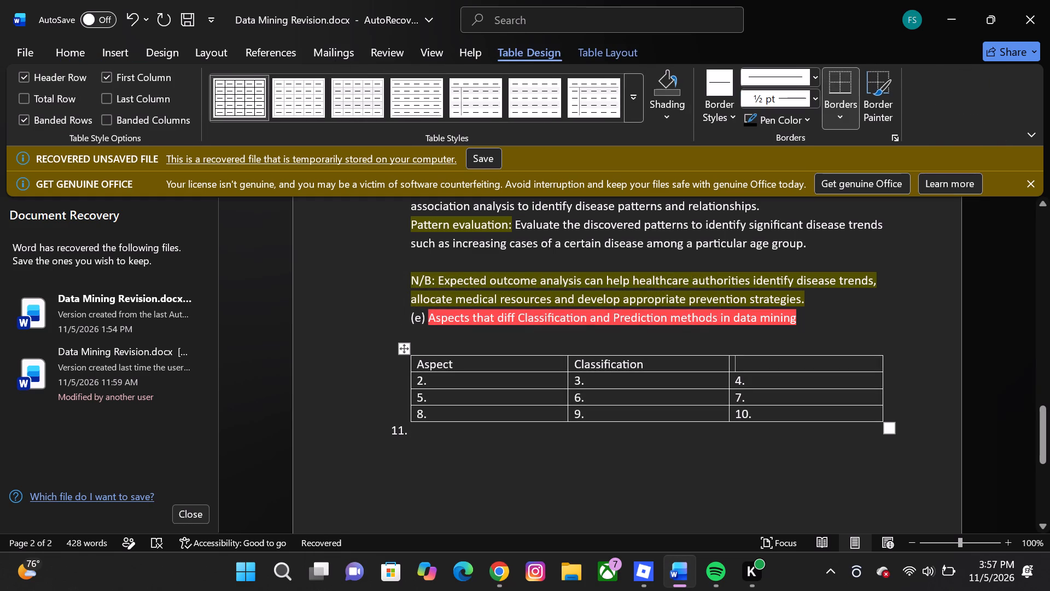
{"action": "type", "text": "Prediction"}
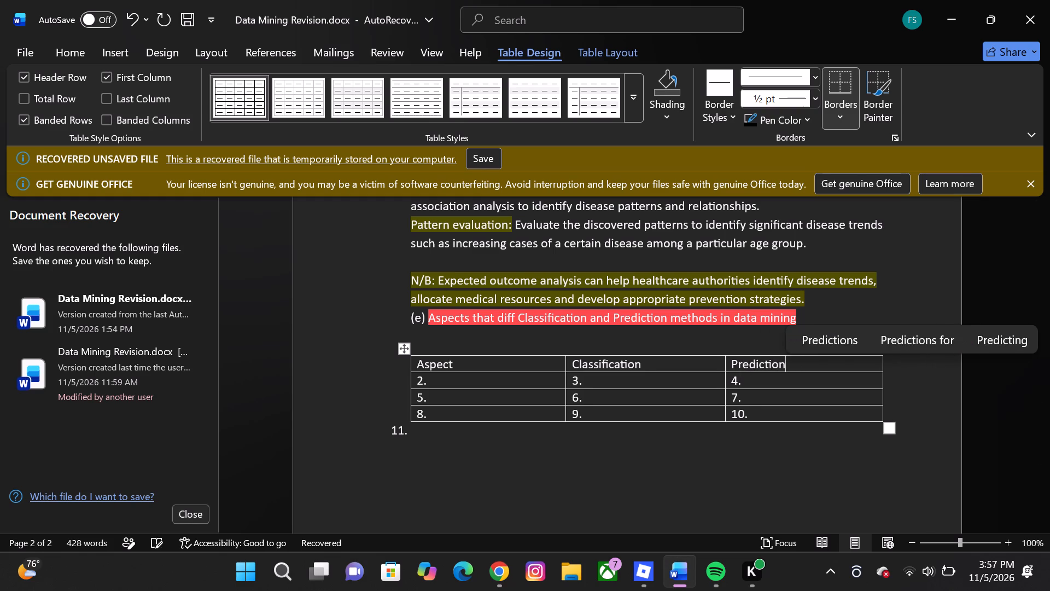
Replace the list number in the first cell below the Aspect header with the row label "Output".
{"action": "left_click", "coordinate": [433, 378]}
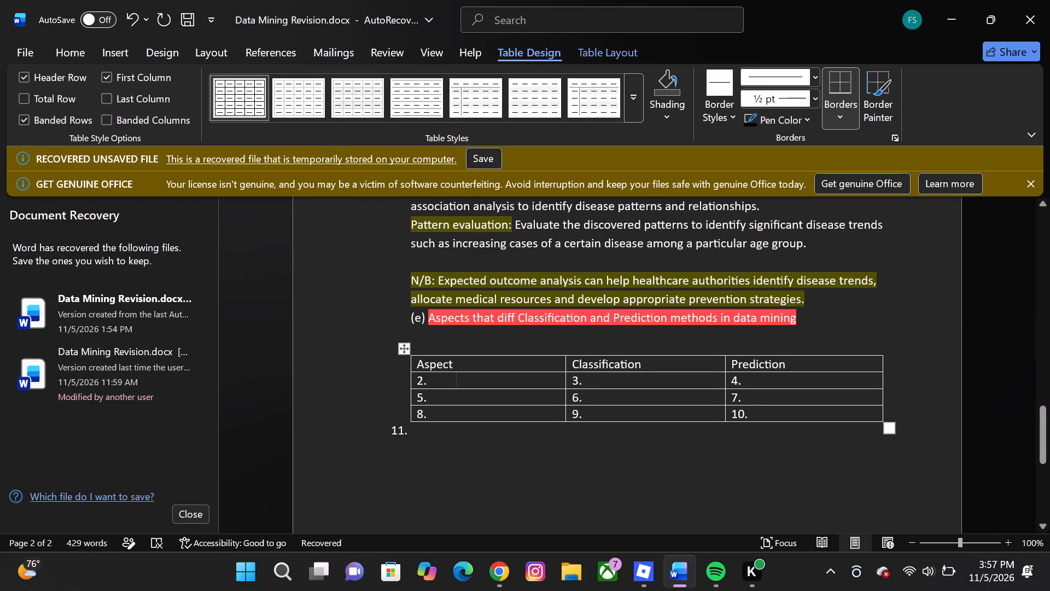
{"action": "key", "text": "BackSpace"}
{"action": "type", "text": "Outou"}
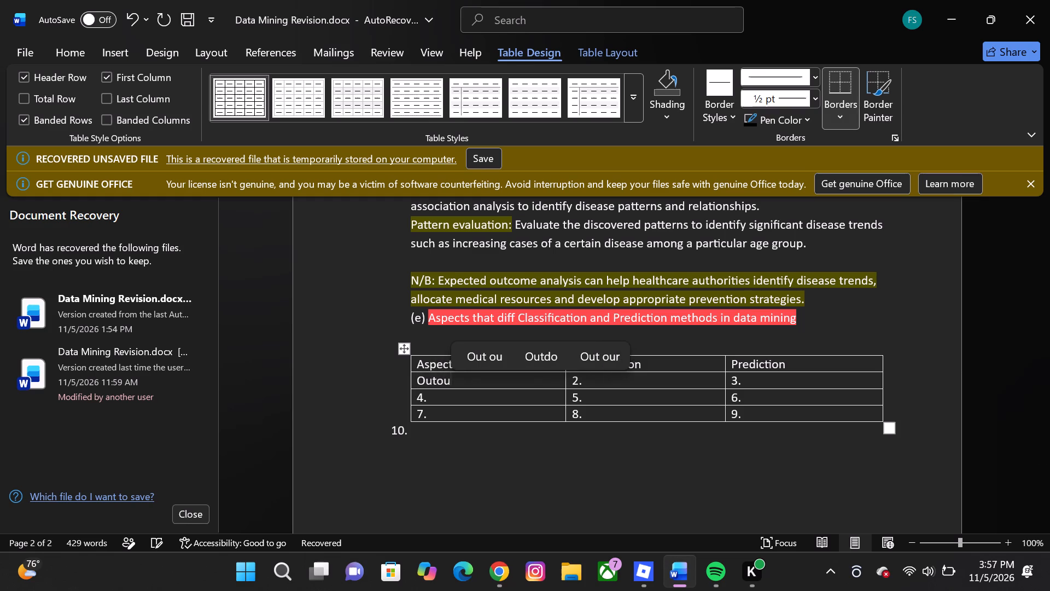
{"action": "key", "text": "t"}
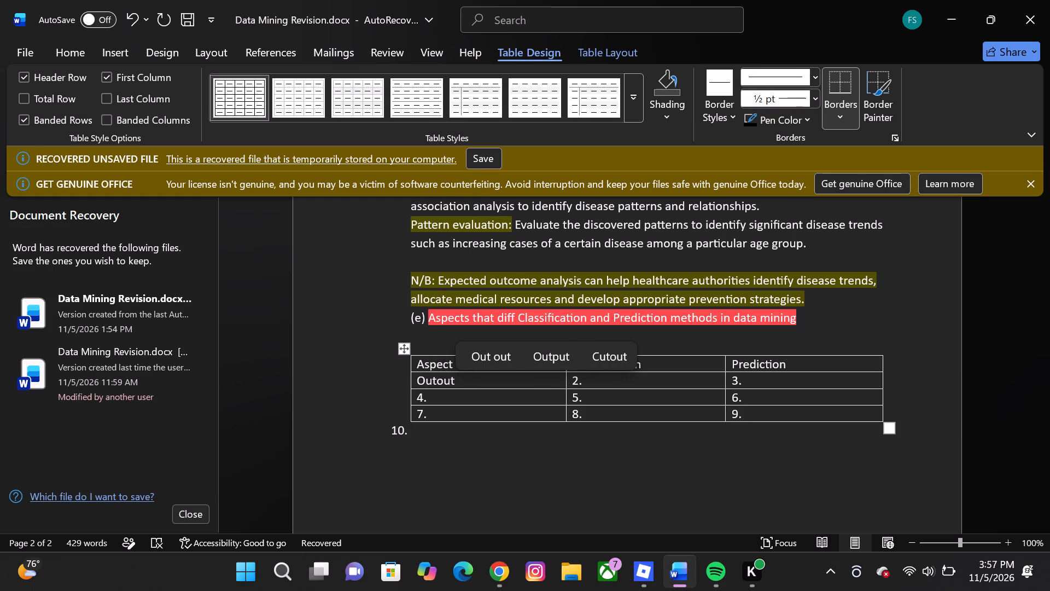
{"action": "left_click", "coordinate": [560, 355]}
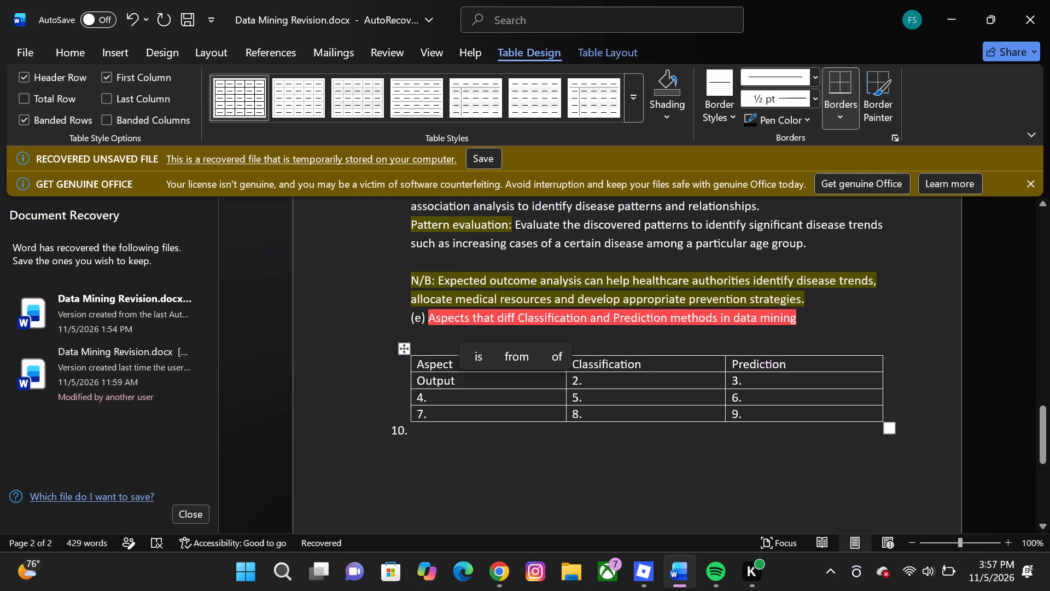
Remove the automatic list number from the Output row's cell in the Classification column.
{"action": "left_click", "coordinate": [586, 384]}
{"action": "key", "text": "BackSpace"}
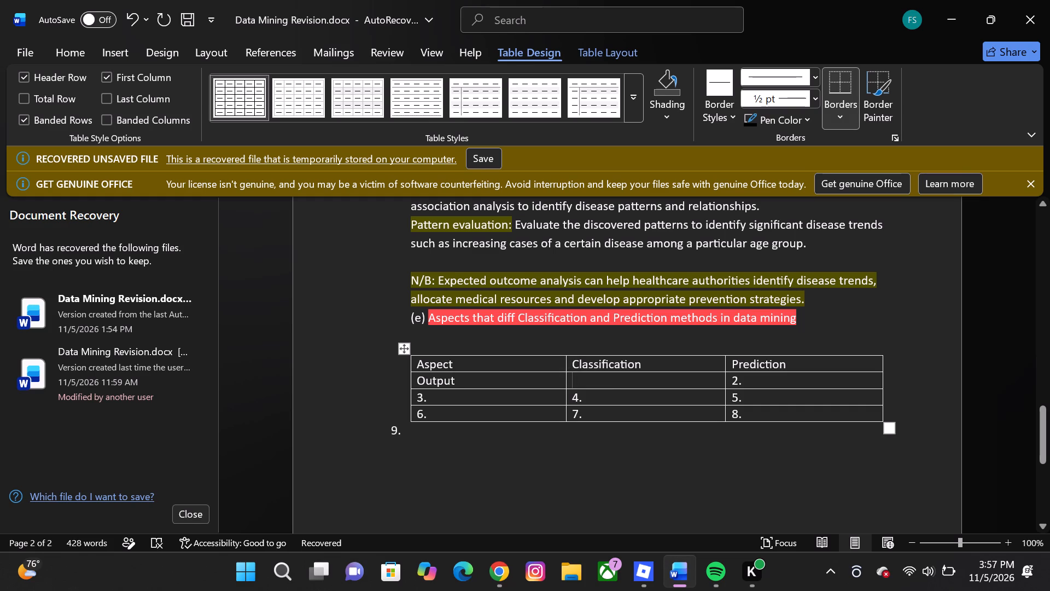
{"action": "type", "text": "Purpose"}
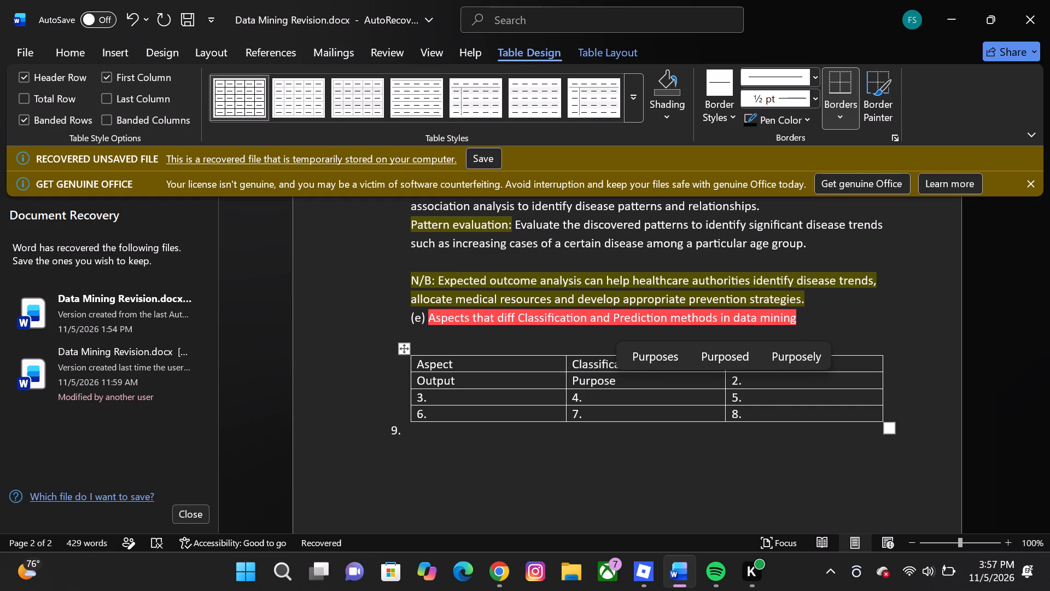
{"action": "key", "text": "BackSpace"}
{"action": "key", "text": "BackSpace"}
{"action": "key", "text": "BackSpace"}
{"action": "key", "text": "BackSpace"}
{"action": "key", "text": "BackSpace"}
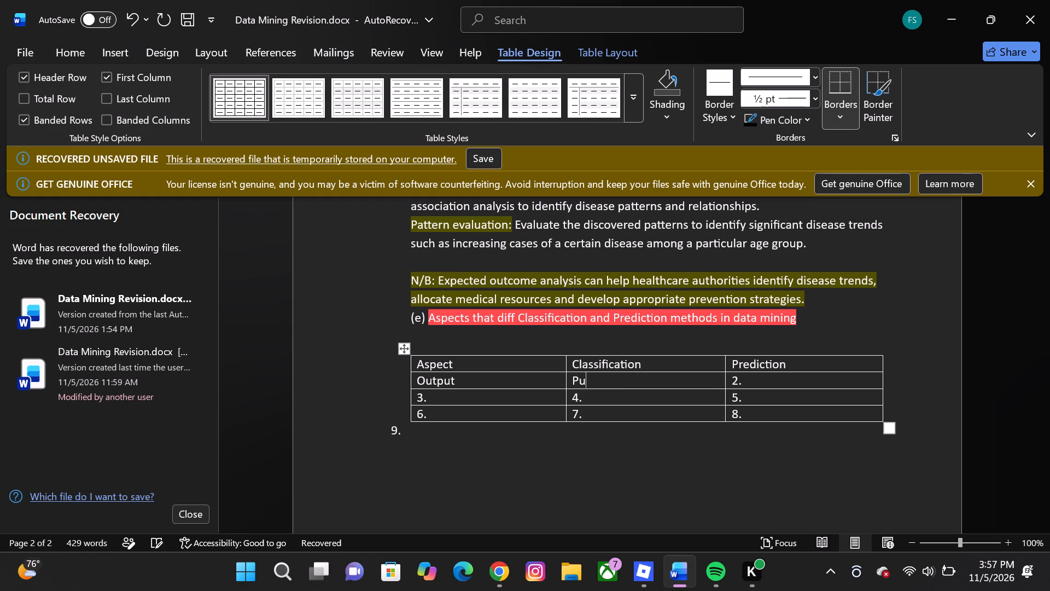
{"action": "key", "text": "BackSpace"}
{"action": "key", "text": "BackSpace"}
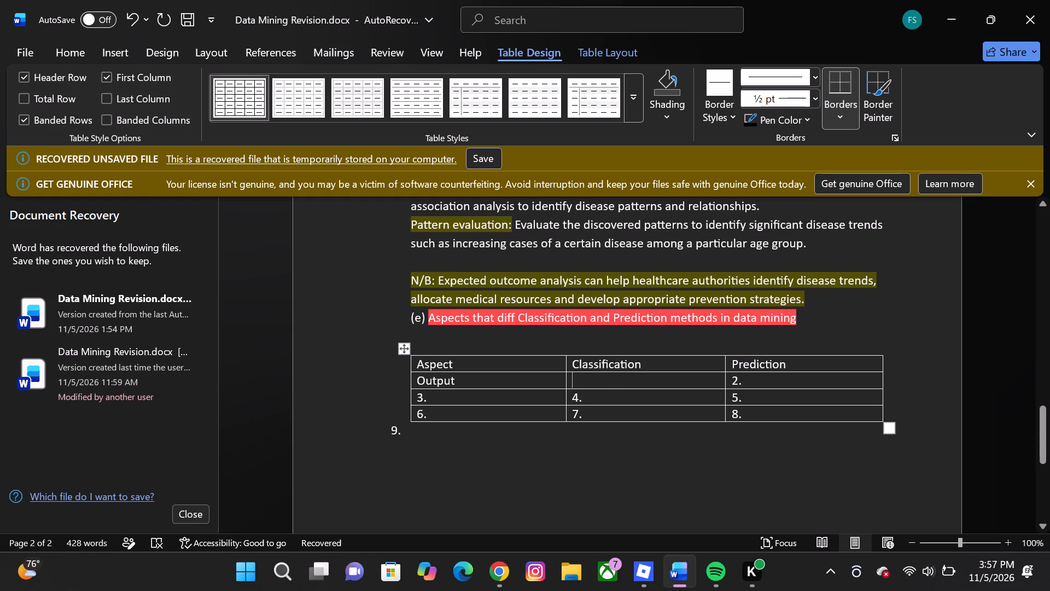
Replace the list numbers in the last two cells of the Aspect column with the row labels "Purpose" and "Techniques".
{"action": "left_click", "coordinate": [430, 393]}
{"action": "key", "text": "BackSpace"}
{"action": "type", "text": "Purpose"}
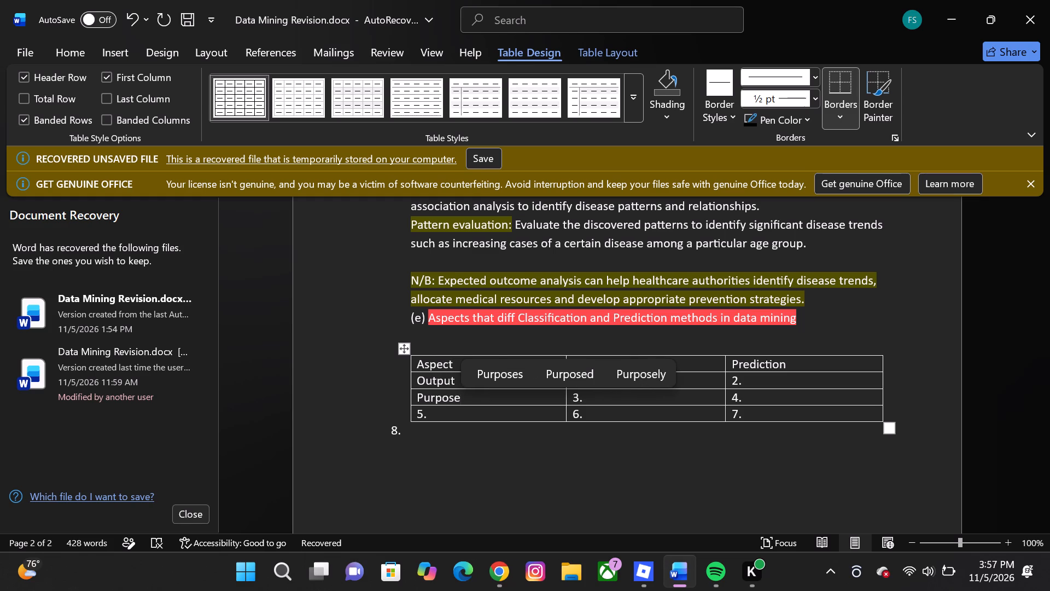
{"action": "left_click", "coordinate": [458, 413]}
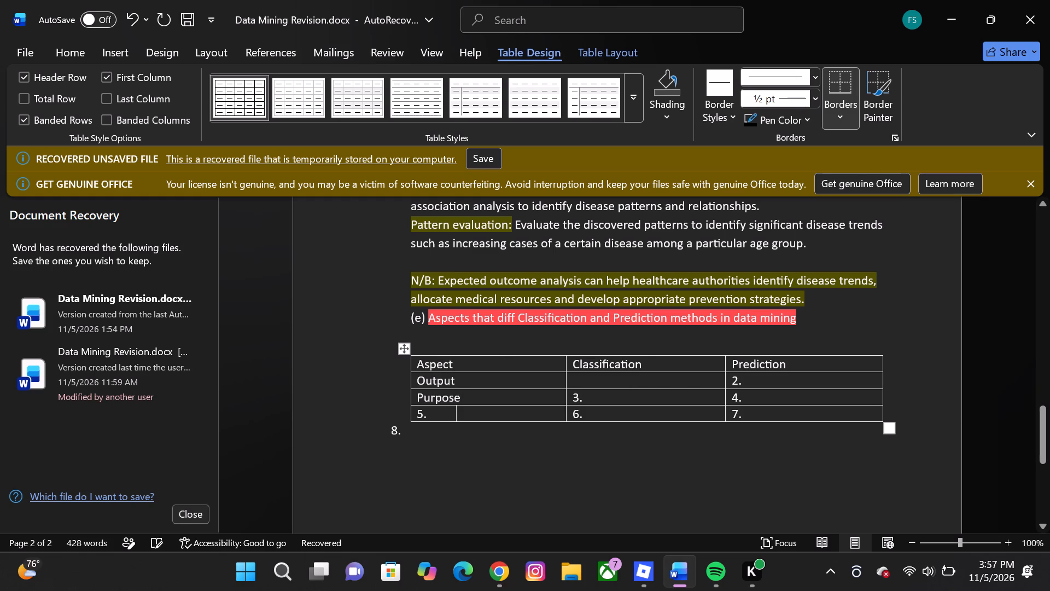
{"action": "key", "text": "BackSpace"}
{"action": "key", "text": "shift+t"}
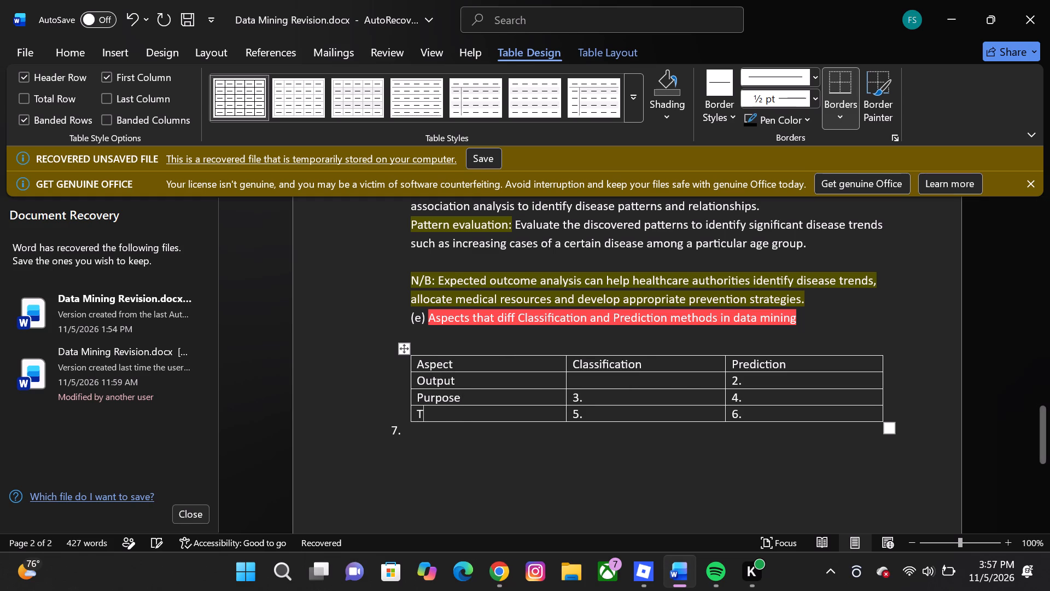
{"action": "type", "text": "echni"}
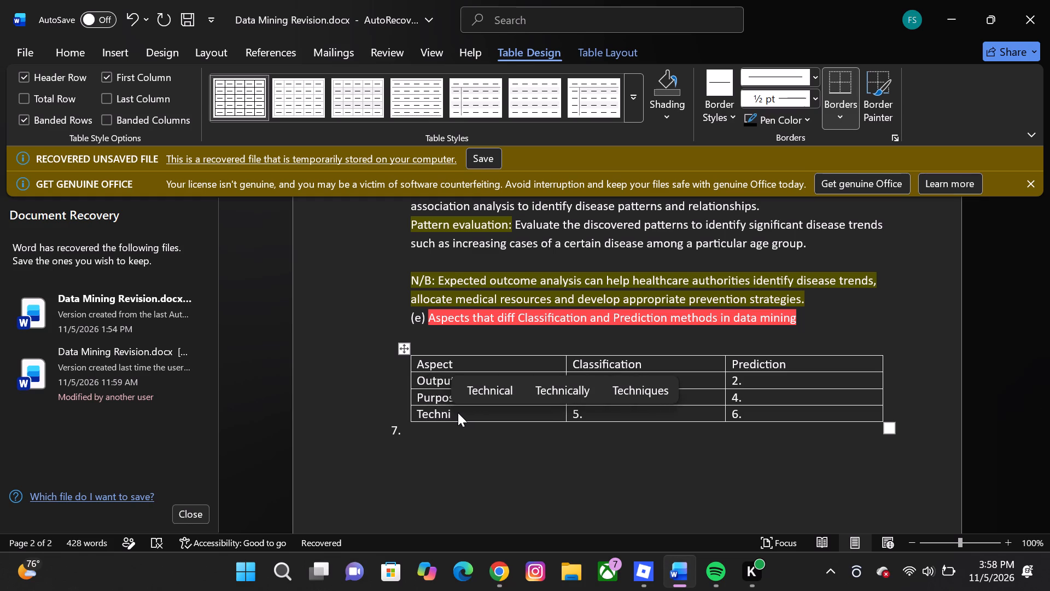
{"action": "type", "text": "ques"}
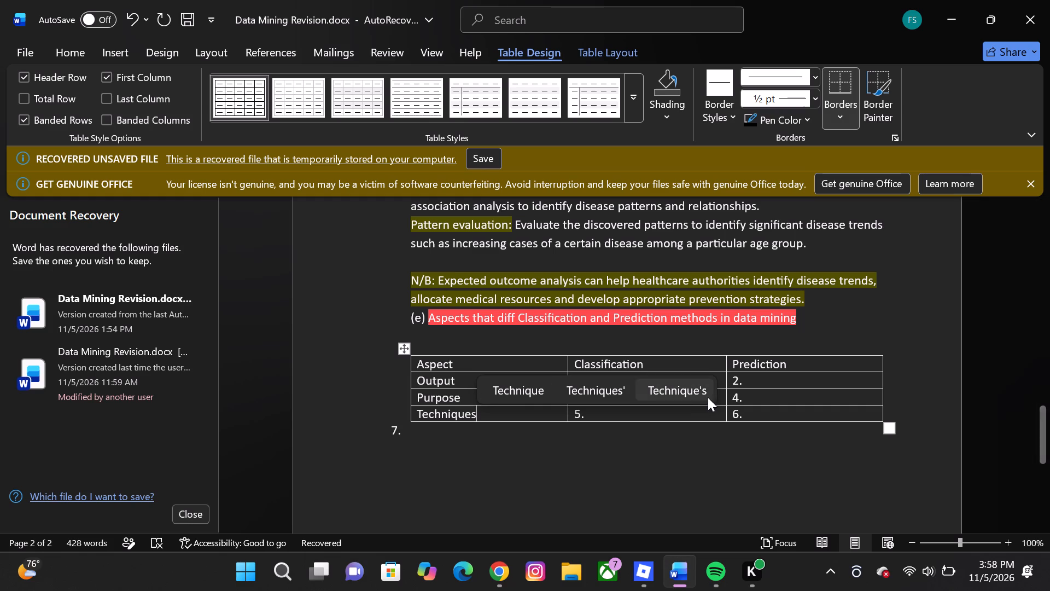
{"action": "left_click", "coordinate": [570, 454]}
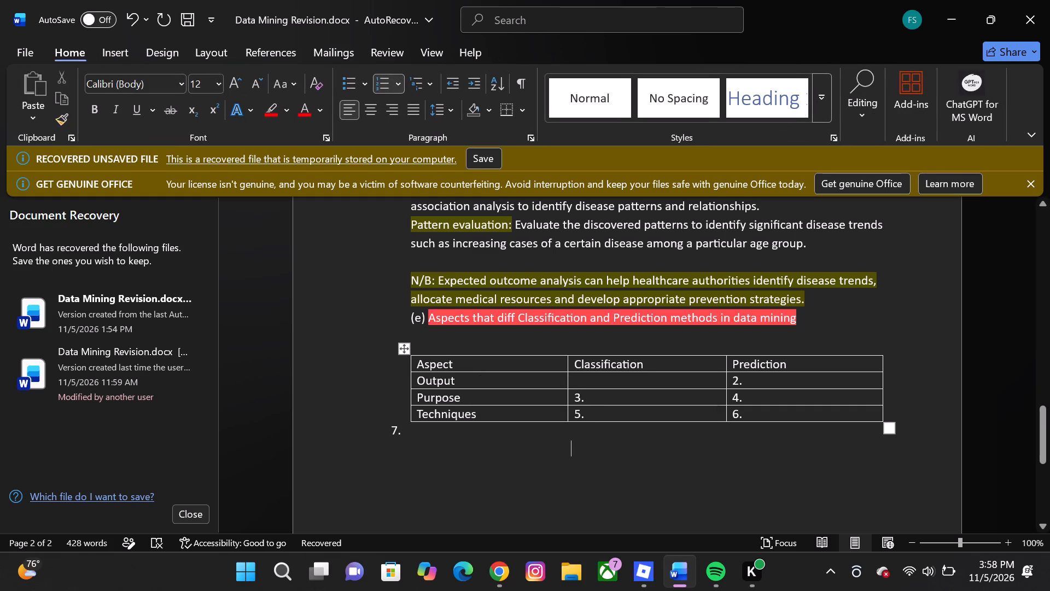
Start the Output row's entry in the Classification column with the letter "P".
{"action": "left_click", "coordinate": [587, 383]}
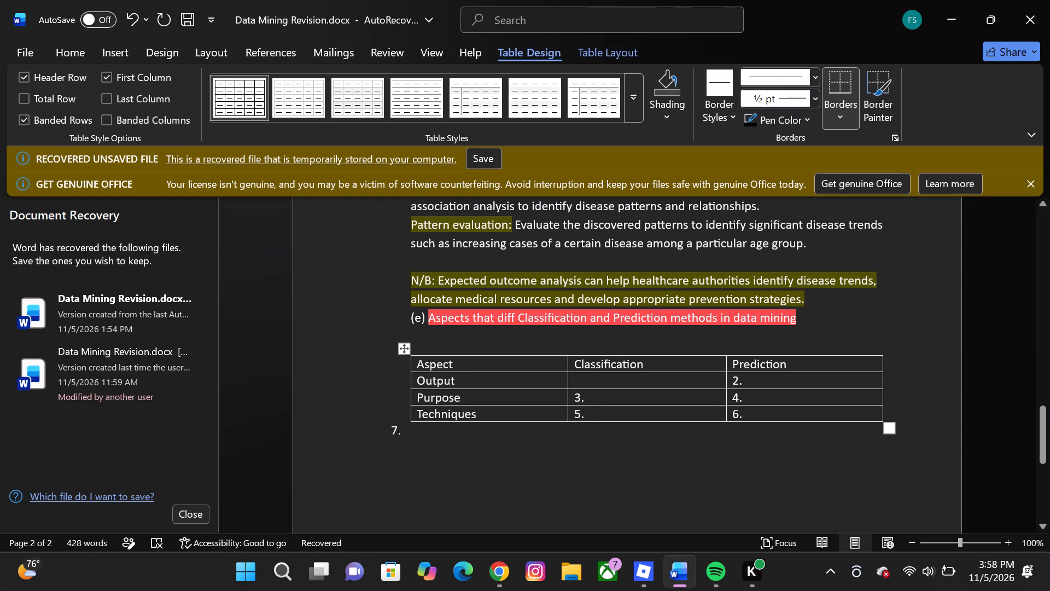
{"action": "key", "text": "shift+p"}
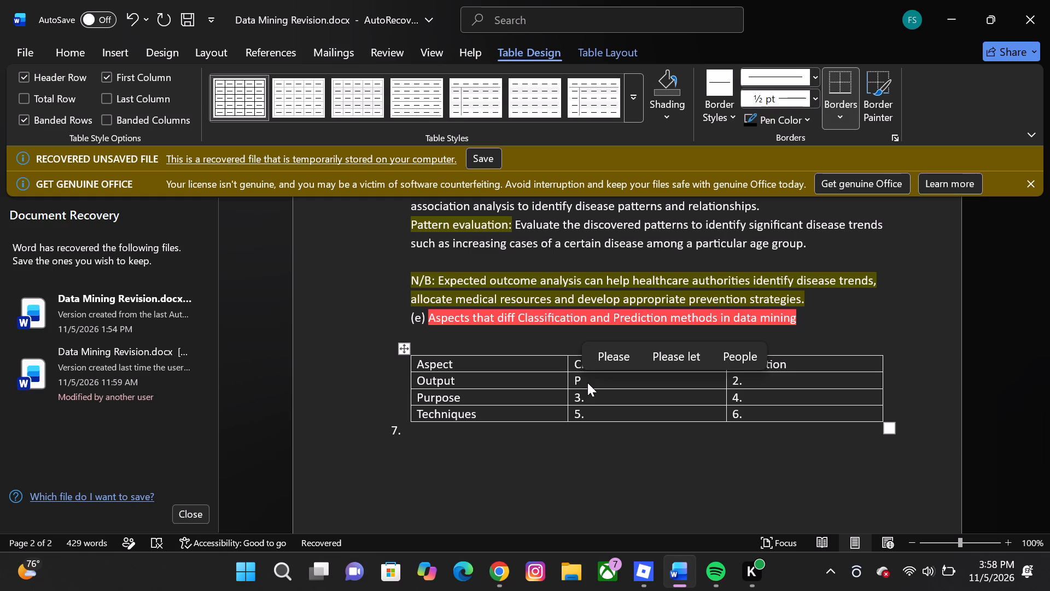
Set the font colour of the "Aspect" header to black.
{"action": "left_click_drag", "start_coordinate": [478, 367], "coordinate": [412, 364]}
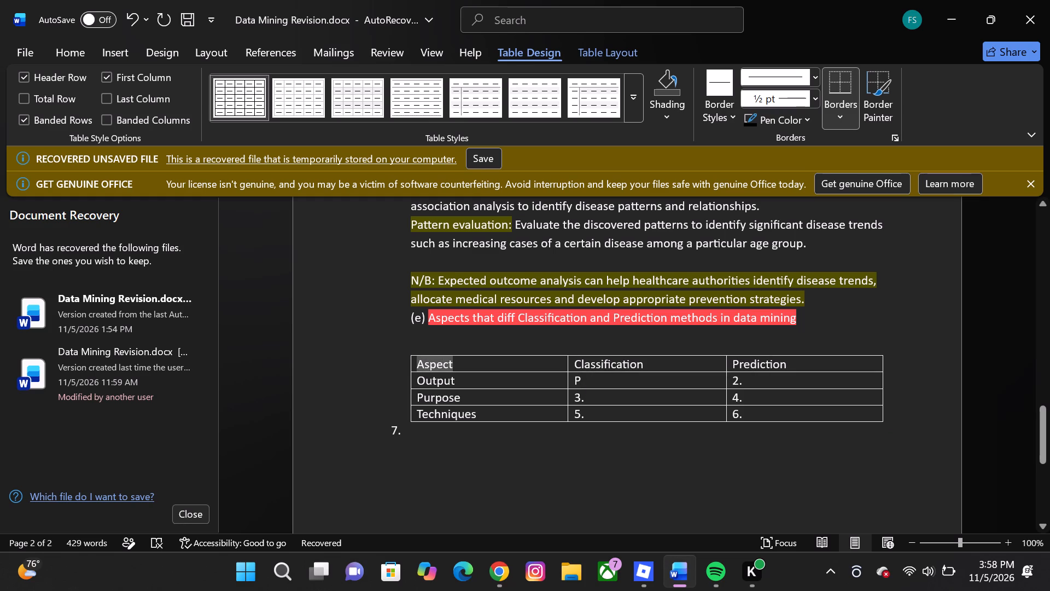
{"action": "left_click_drag", "start_coordinate": [412, 364], "coordinate": [410, 364]}
{"action": "left_click", "coordinate": [510, 304]}
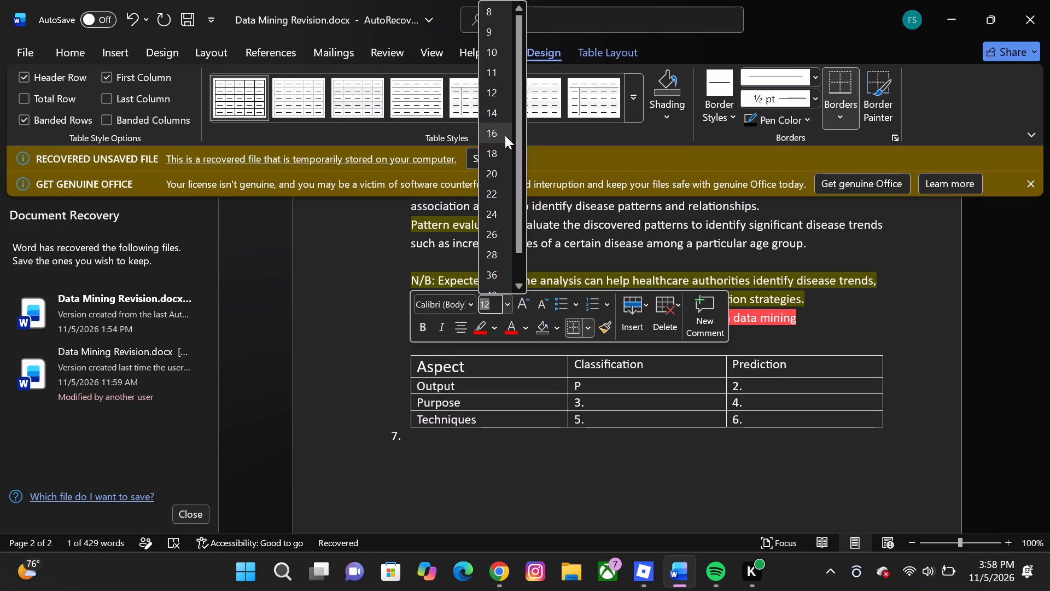
{"action": "left_click", "coordinate": [526, 327]}
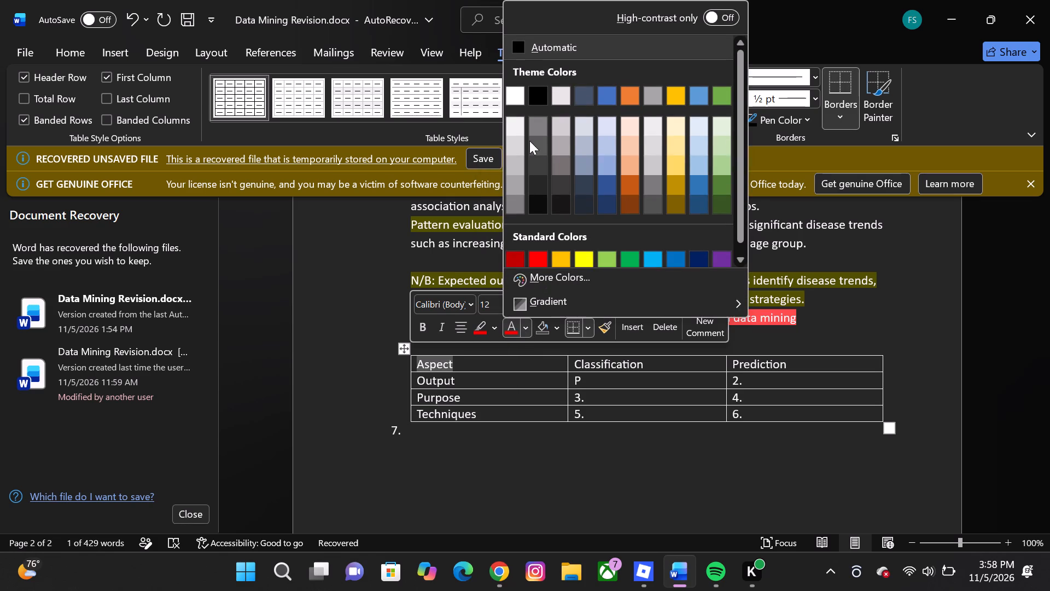
{"action": "left_click", "coordinate": [538, 98]}
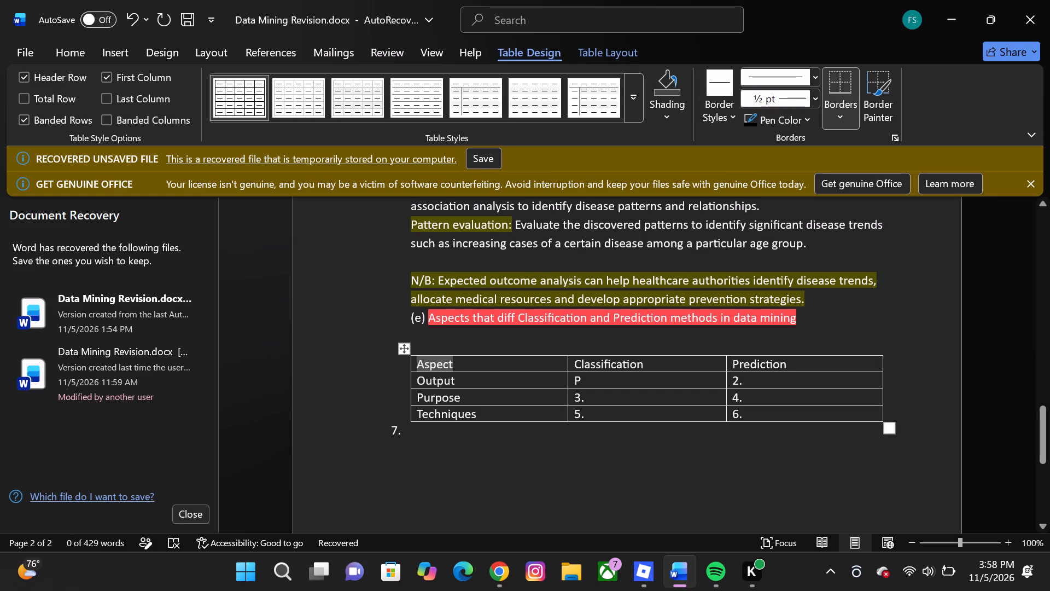
{"action": "left_click_drag", "start_coordinate": [450, 361], "coordinate": [415, 361]}
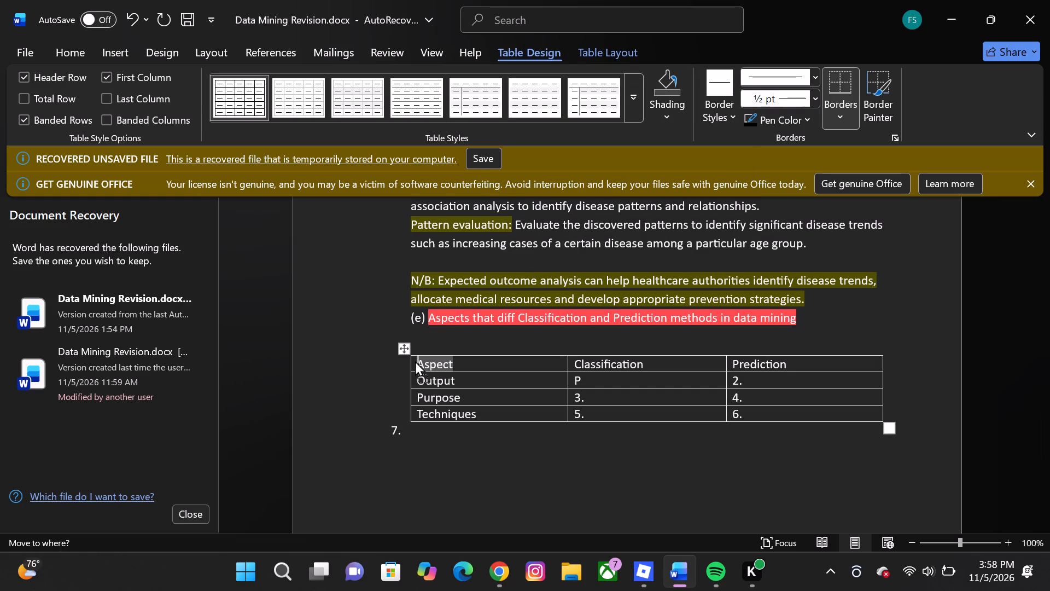
{"action": "left_click_drag", "start_coordinate": [415, 361], "coordinate": [434, 361]}
{"action": "left_click", "coordinate": [434, 361]}
{"action": "left_click_drag", "start_coordinate": [459, 360], "coordinate": [418, 360]}
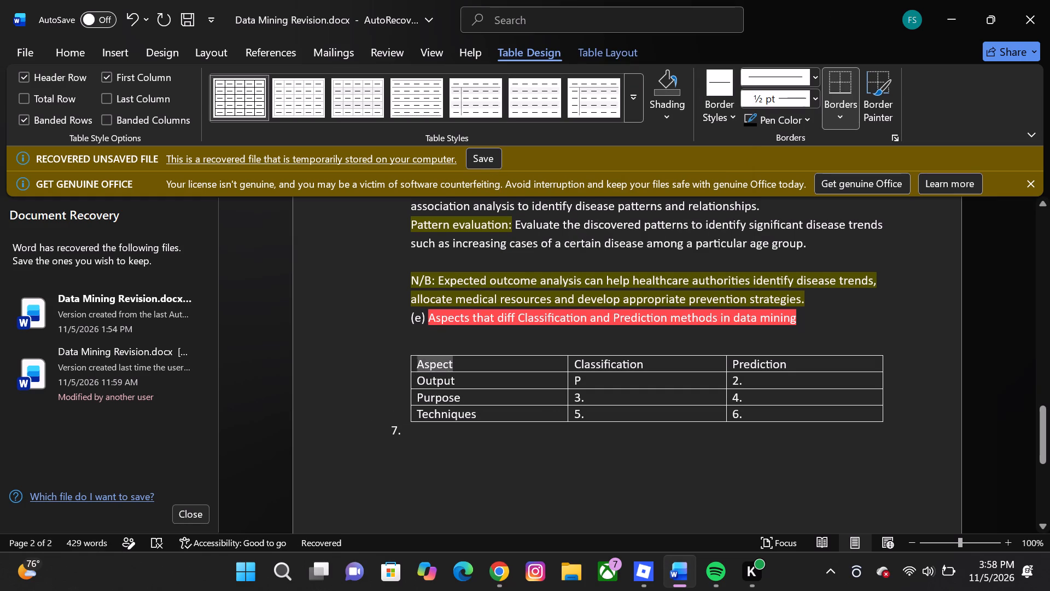
{"action": "left_click_drag", "start_coordinate": [418, 360], "coordinate": [415, 360]}
{"action": "left_click", "coordinate": [516, 402]}
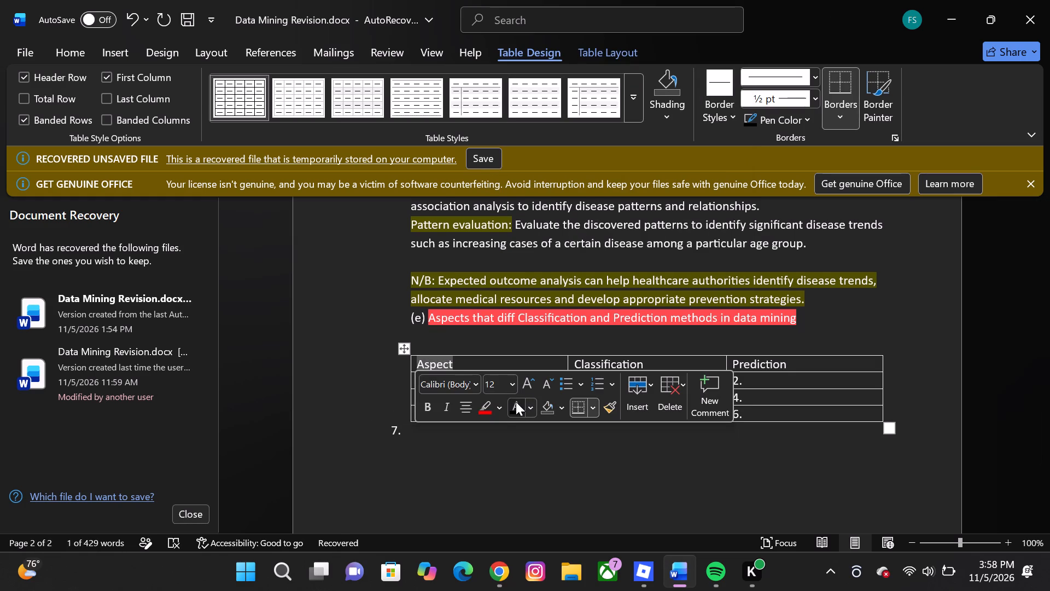
{"action": "left_click", "coordinate": [514, 413]}
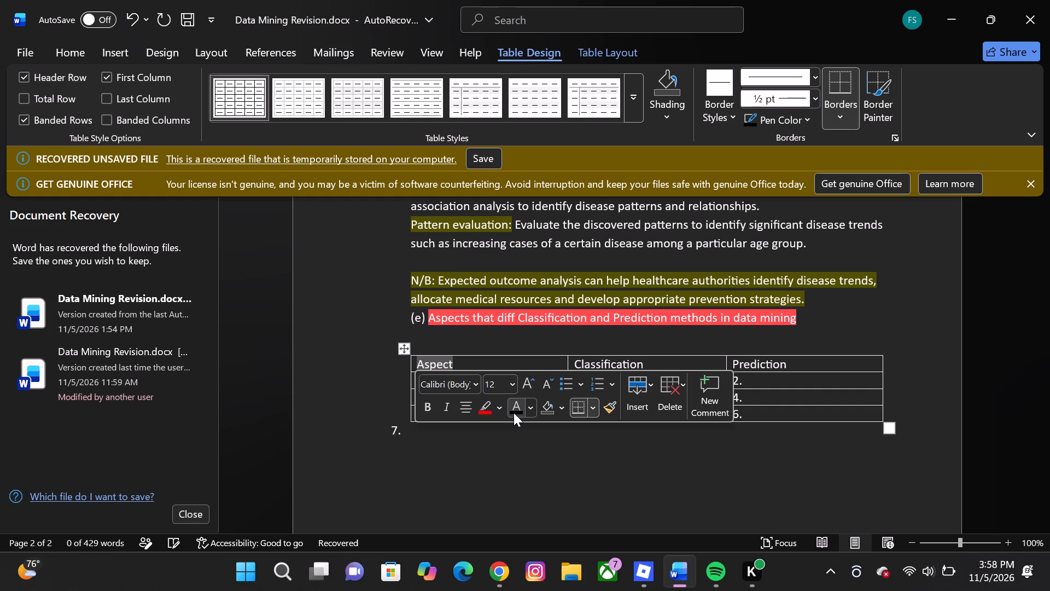
{"action": "left_click", "coordinate": [522, 407]}
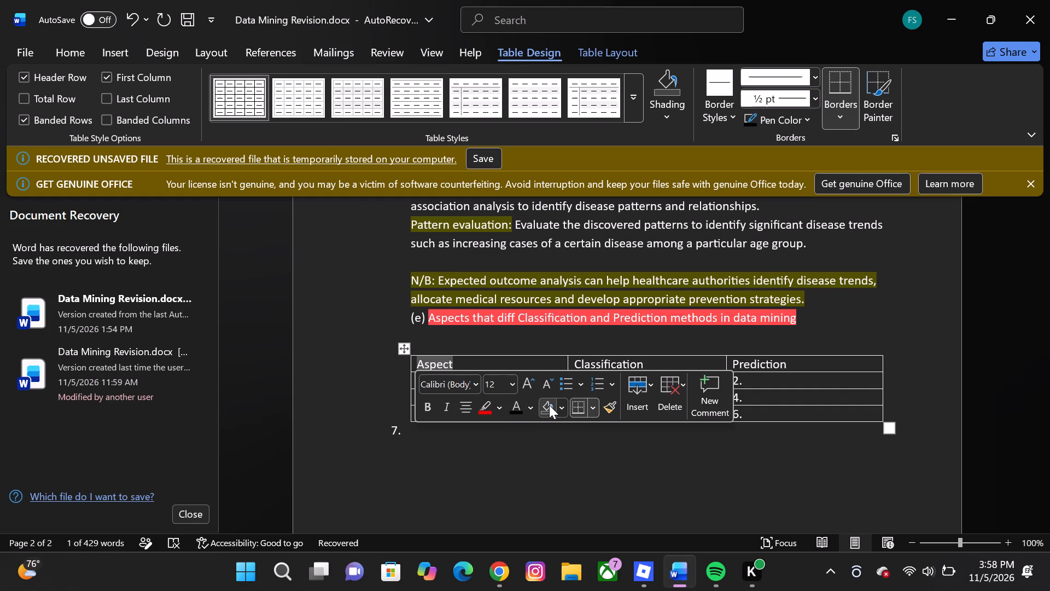
{"action": "left_click", "coordinate": [549, 405]}
Highlight the "Aspect" header text in yellow.
{"action": "left_click", "coordinate": [495, 408]}
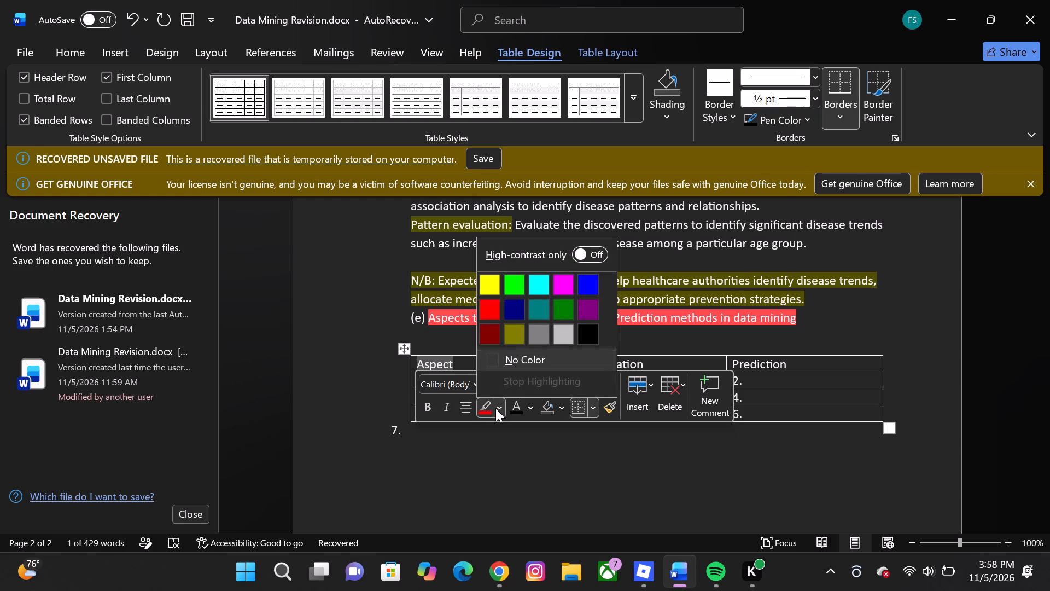
{"action": "left_click", "coordinate": [494, 282]}
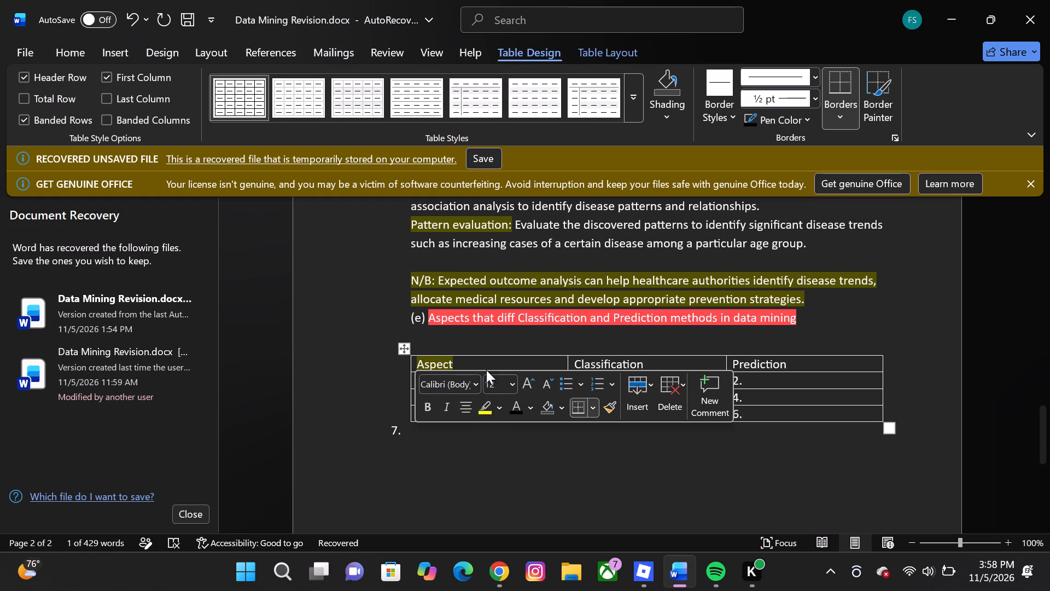
{"action": "left_click", "coordinate": [495, 362]}
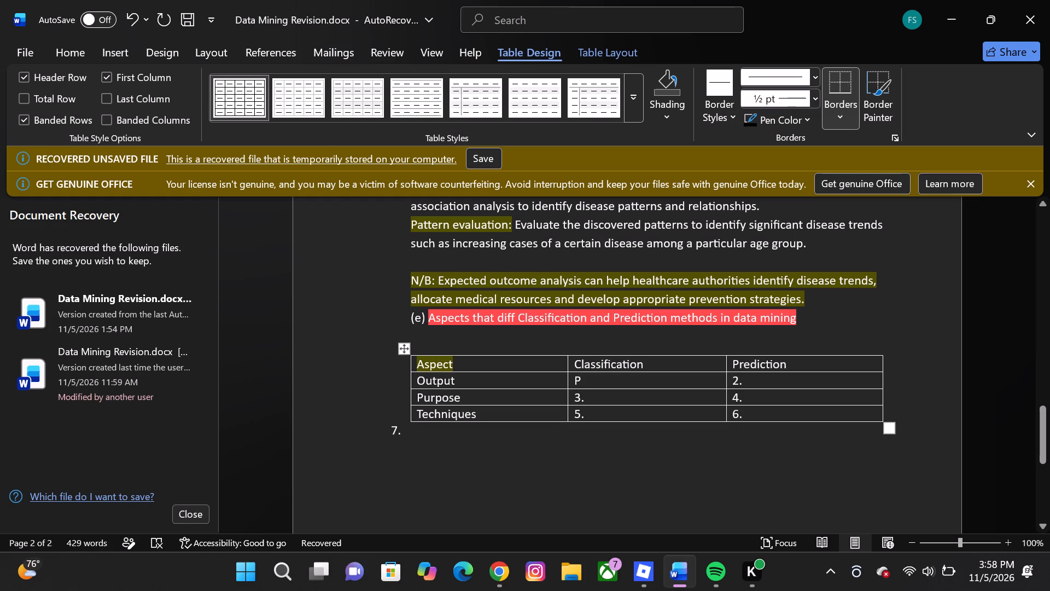
Highlight the "Classification" header text in the same yellow.
{"action": "left_click_drag", "start_coordinate": [649, 366], "coordinate": [586, 364]}
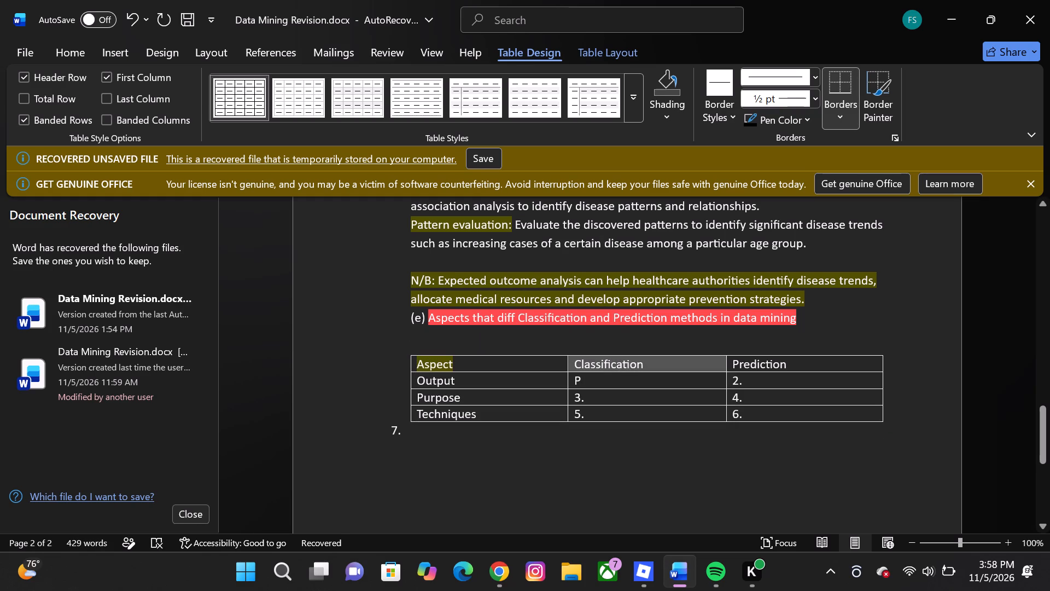
{"action": "left_click_drag", "start_coordinate": [586, 364], "coordinate": [633, 364]}
{"action": "left_click_drag", "start_coordinate": [633, 364], "coordinate": [637, 367]}
{"action": "left_click", "coordinate": [661, 364]}
{"action": "left_click_drag", "start_coordinate": [645, 365], "coordinate": [643, 365]}
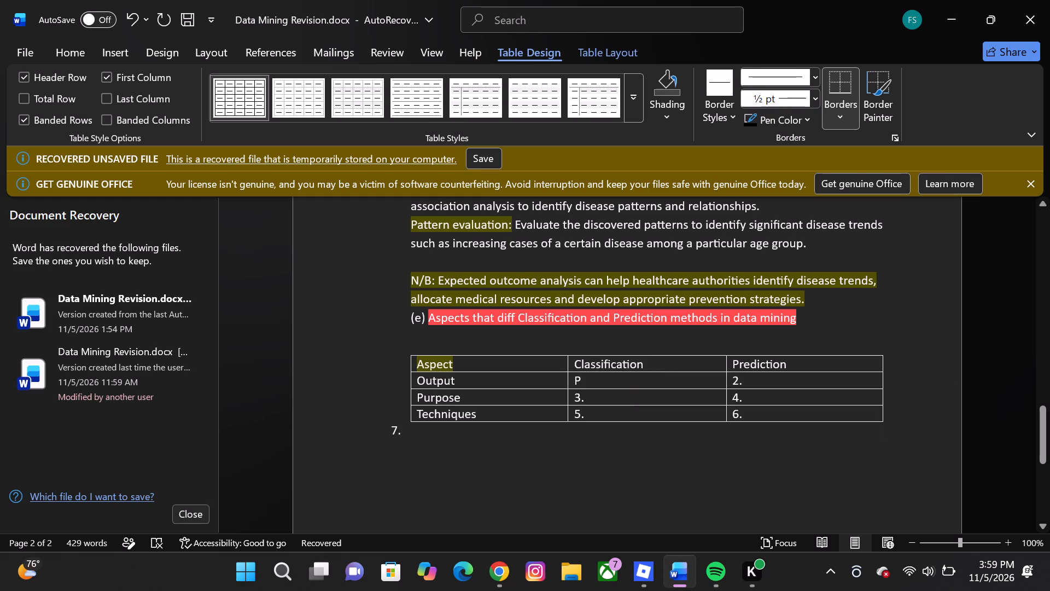
{"action": "left_click_drag", "start_coordinate": [643, 365], "coordinate": [574, 366]}
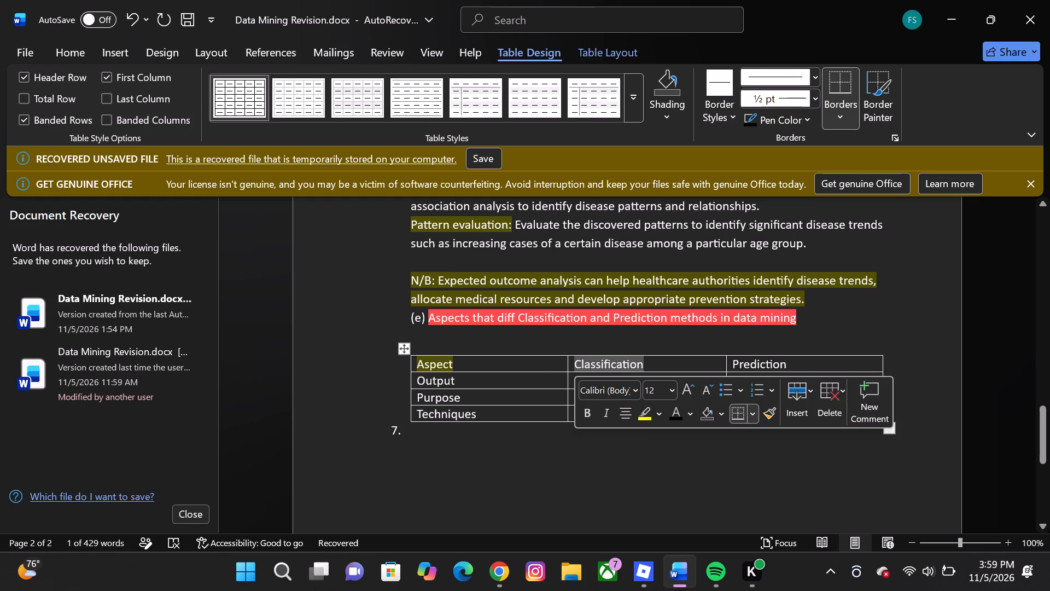
{"action": "left_click", "coordinate": [639, 414]}
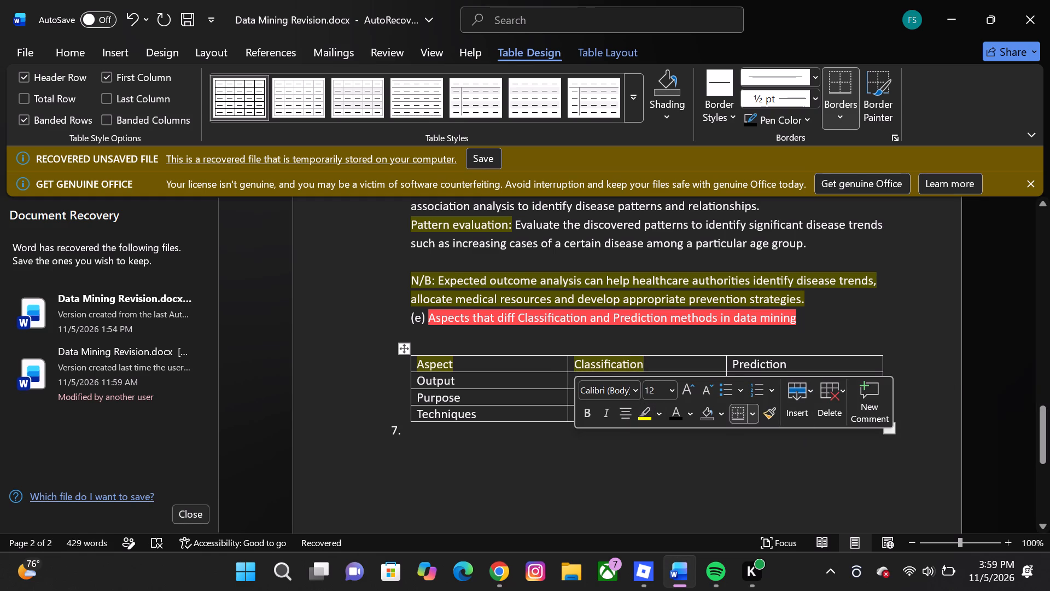
Highlight the "Prediction" header text in yellow to match the other two headers.
{"action": "left_click", "coordinate": [787, 364]}
{"action": "left_click_drag", "start_coordinate": [787, 364], "coordinate": [733, 364]}
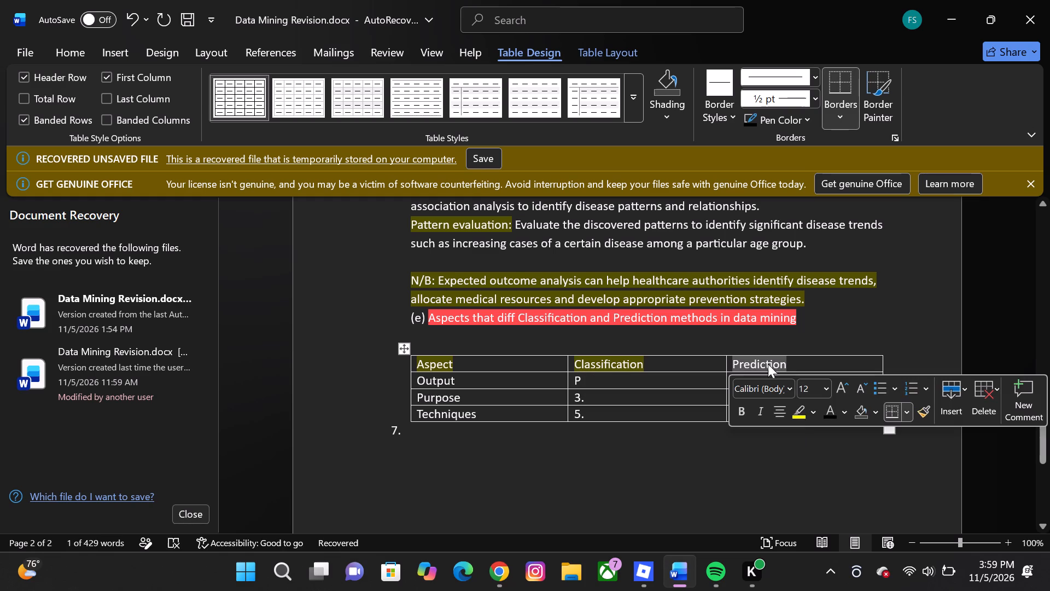
{"action": "left_click", "coordinate": [800, 412]}
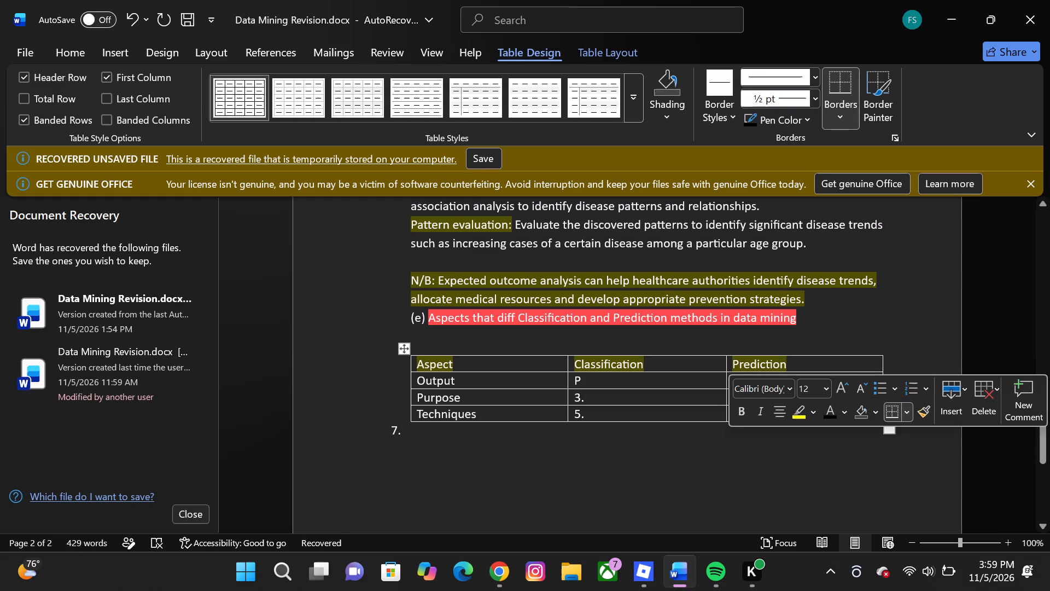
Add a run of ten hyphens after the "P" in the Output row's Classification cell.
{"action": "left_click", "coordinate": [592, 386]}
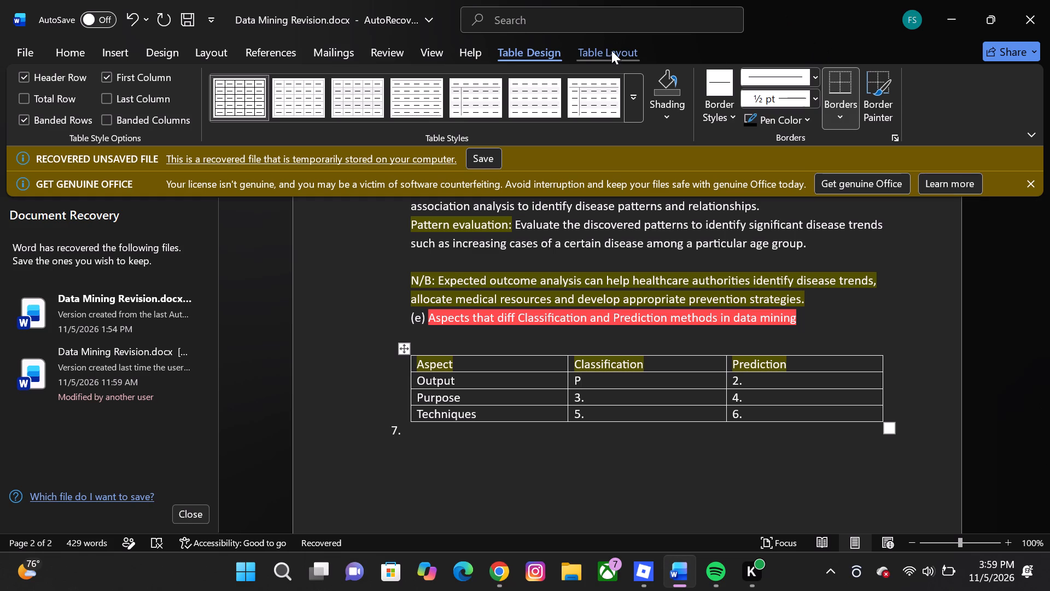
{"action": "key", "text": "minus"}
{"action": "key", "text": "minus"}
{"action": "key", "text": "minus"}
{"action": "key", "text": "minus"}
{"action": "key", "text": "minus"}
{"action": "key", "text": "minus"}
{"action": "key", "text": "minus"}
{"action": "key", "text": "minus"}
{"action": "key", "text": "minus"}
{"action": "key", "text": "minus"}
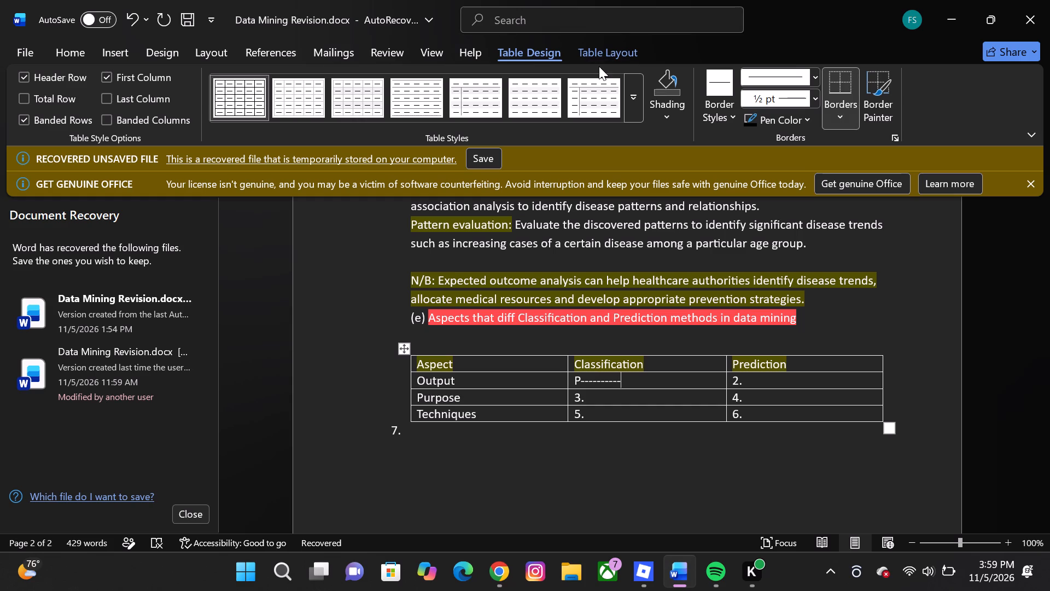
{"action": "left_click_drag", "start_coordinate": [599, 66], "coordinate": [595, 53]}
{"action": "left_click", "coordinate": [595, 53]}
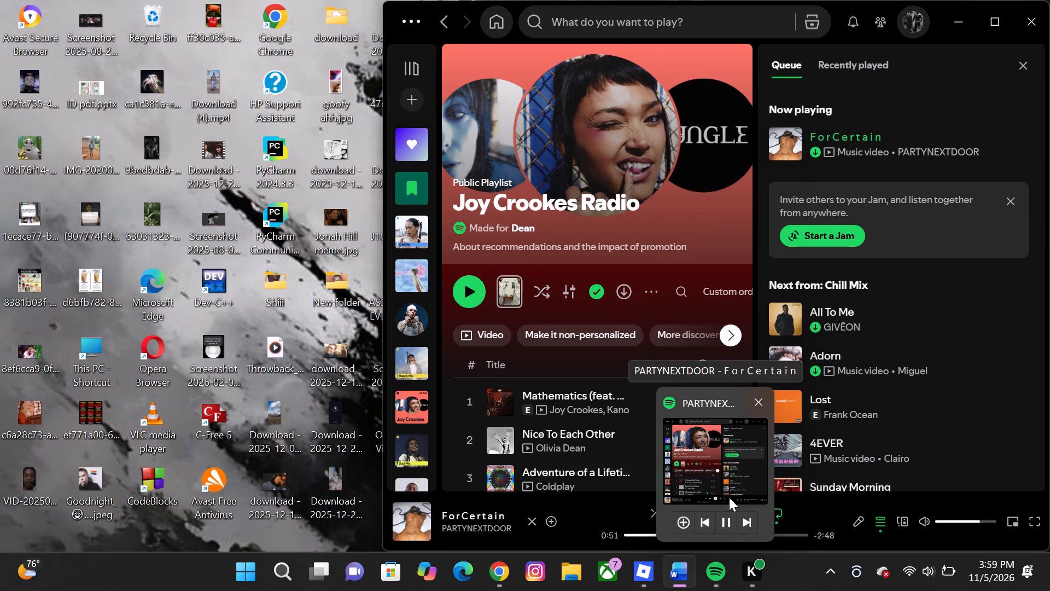
Switch to Spotify and save the currently playing PARTYNEXTDOOR track, returning to the Word document.
{"action": "left_click", "coordinate": [729, 497]}
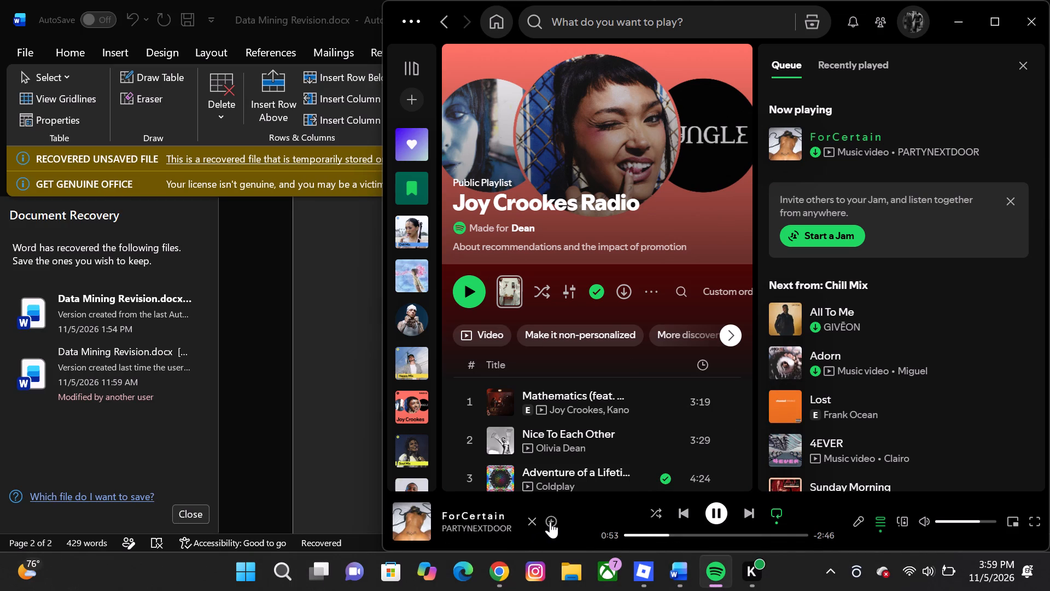
{"action": "left_click", "coordinate": [550, 522]}
{"action": "left_click", "coordinate": [267, 395]}
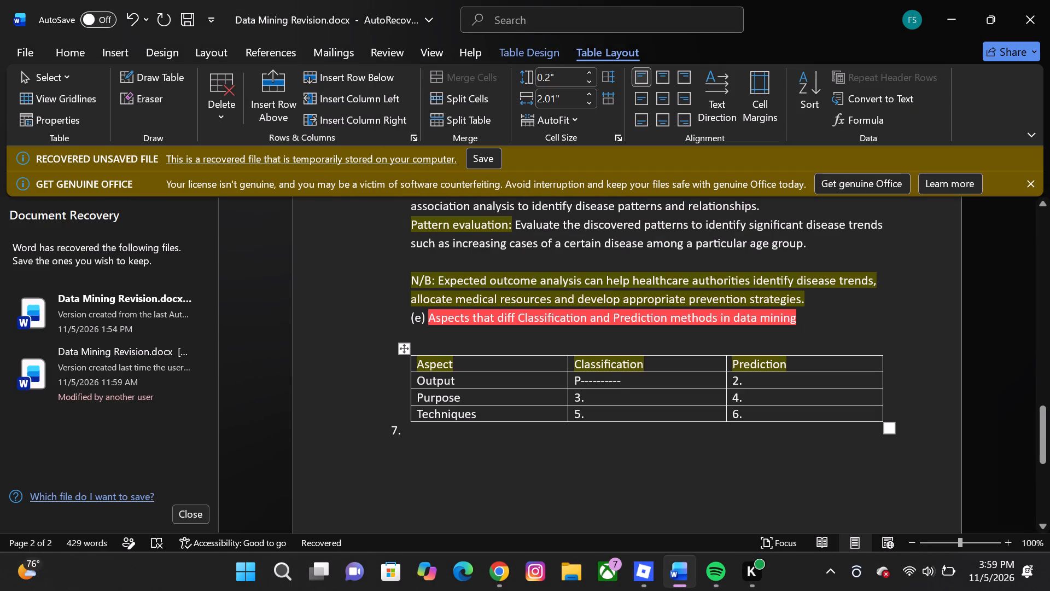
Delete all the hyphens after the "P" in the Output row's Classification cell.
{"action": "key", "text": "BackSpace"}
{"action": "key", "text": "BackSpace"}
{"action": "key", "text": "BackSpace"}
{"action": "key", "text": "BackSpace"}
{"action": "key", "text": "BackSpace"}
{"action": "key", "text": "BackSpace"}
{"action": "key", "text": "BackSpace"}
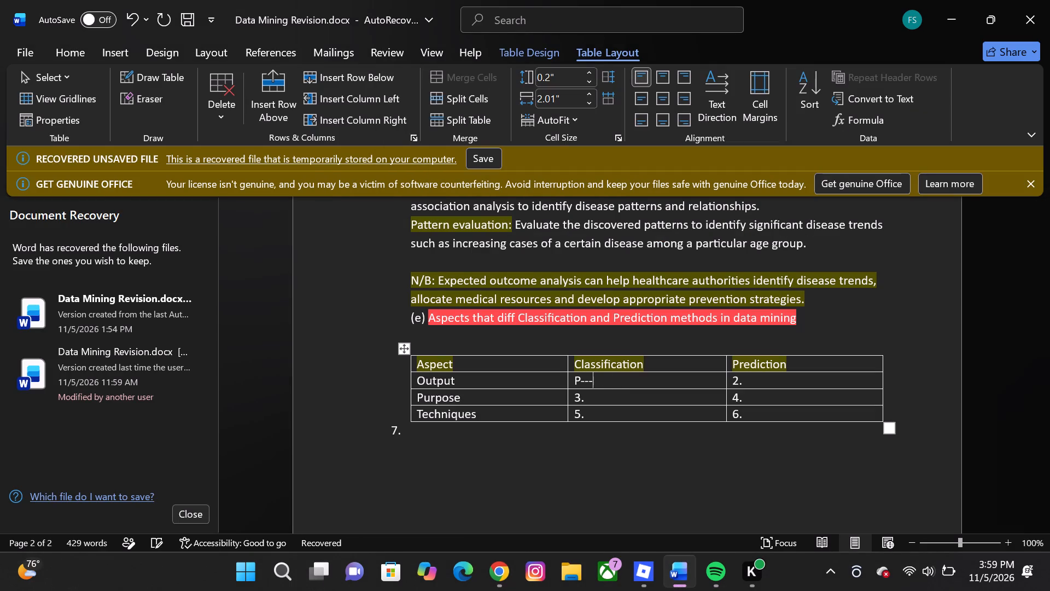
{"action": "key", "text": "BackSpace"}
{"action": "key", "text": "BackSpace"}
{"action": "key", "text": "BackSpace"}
Complete the Output row's Classification cell so it reads "Produces categorical or class labels.".
{"action": "type", "text": "roduces"}
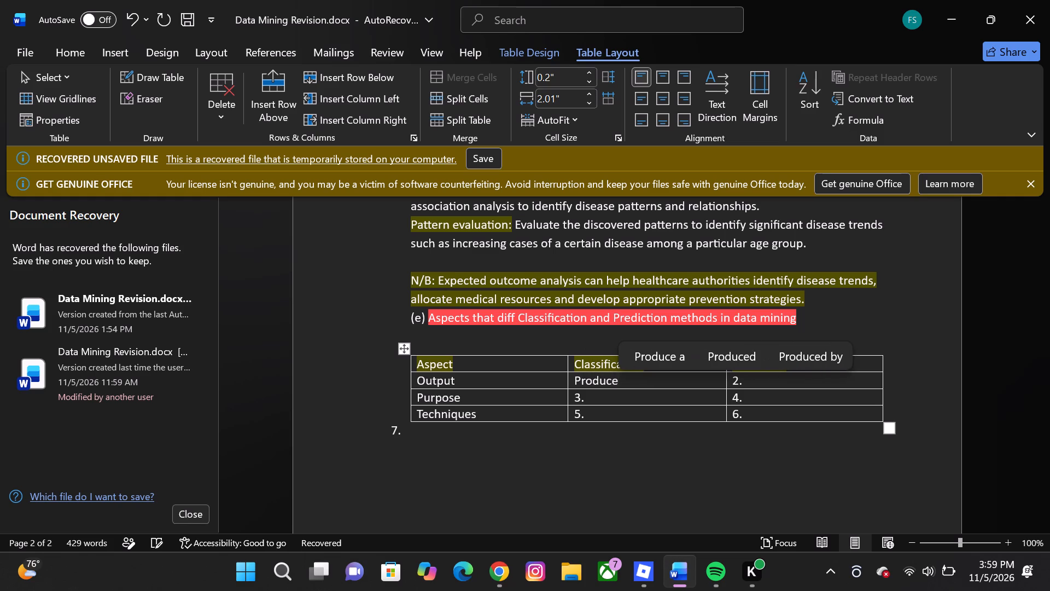
{"action": "key", "text": "space"}
{"action": "type", "text": "cate"}
{"action": "type", "text": "gorical"}
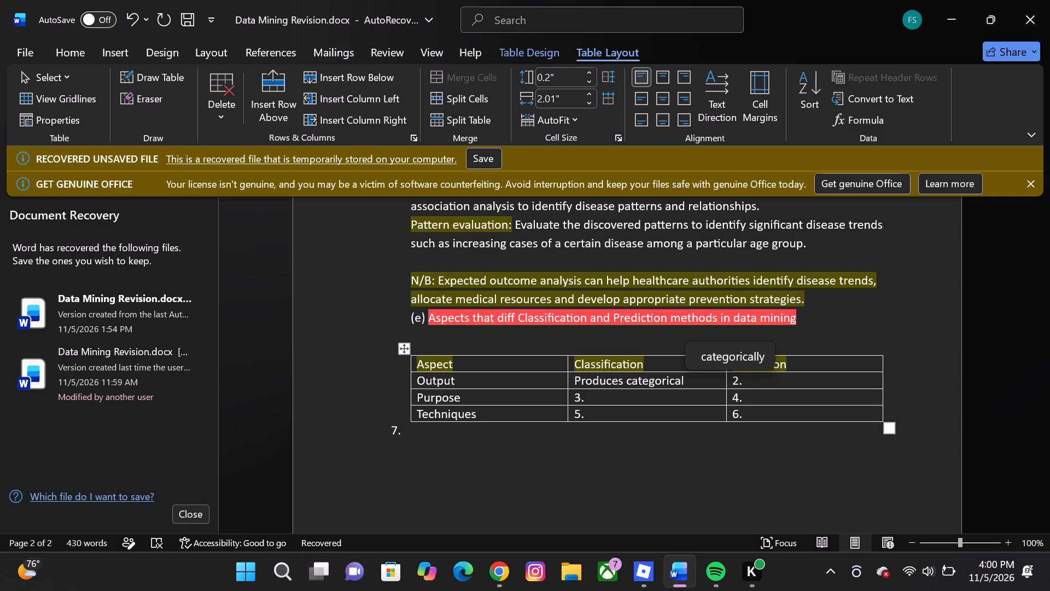
{"action": "key", "text": "space"}
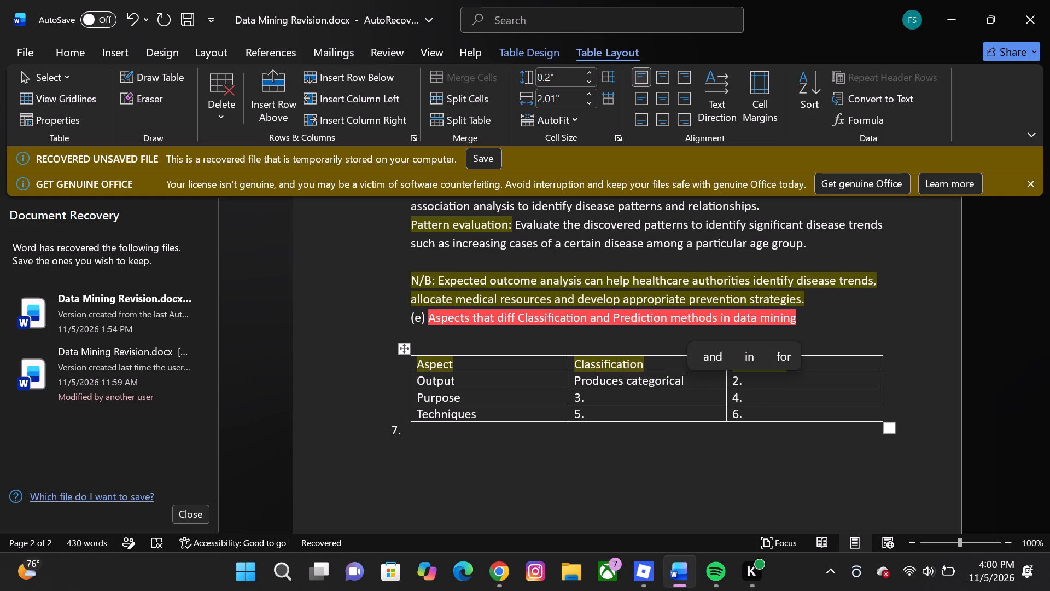
{"action": "type", "text": "or cla"}
{"action": "type", "text": "ss"}
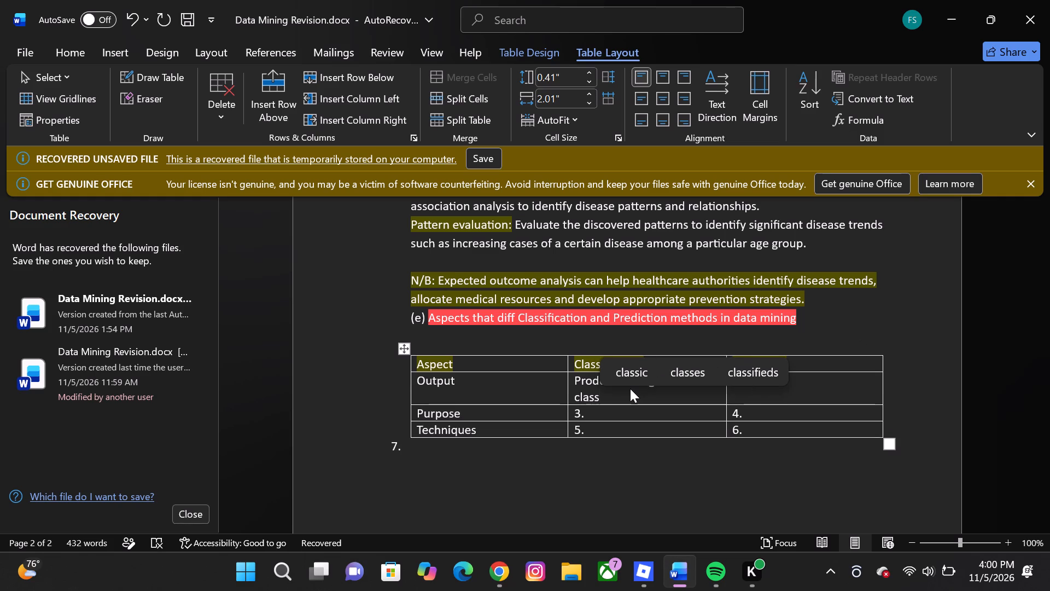
{"action": "key", "text": "space"}
{"action": "type", "text": "labels"}
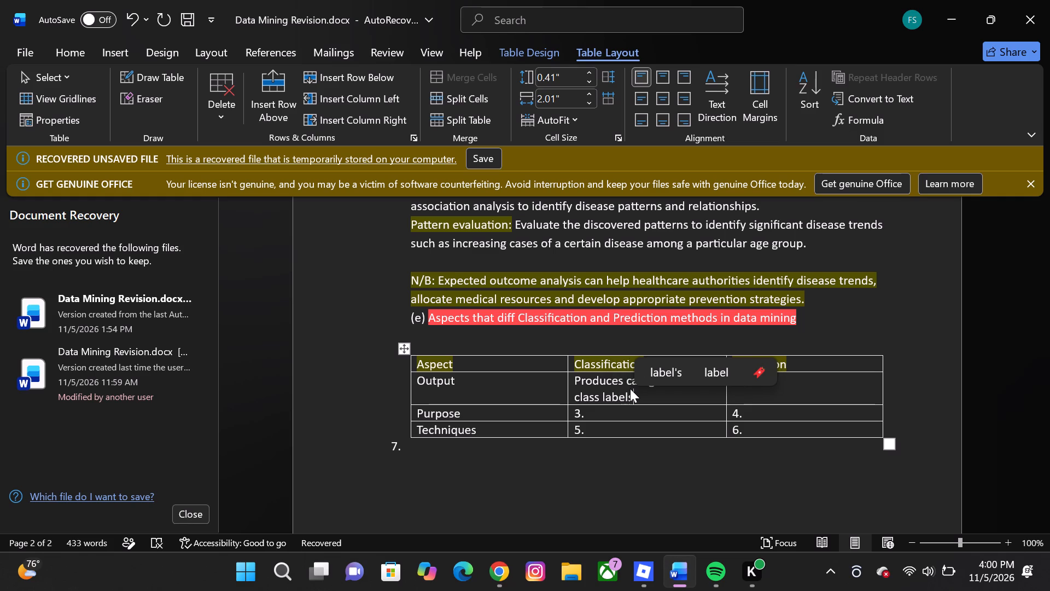
{"action": "key", "text": "period"}
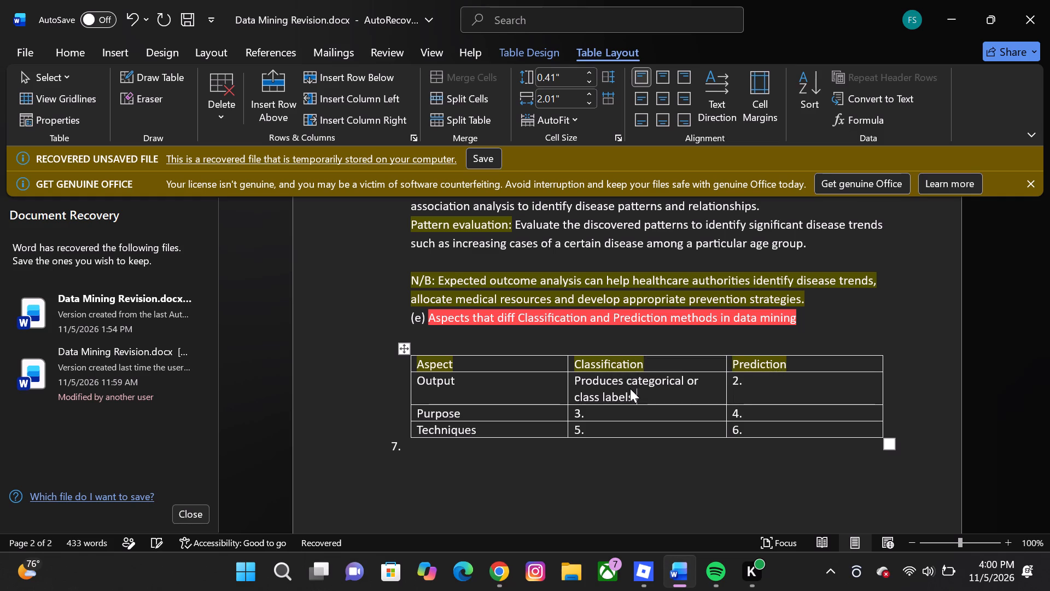
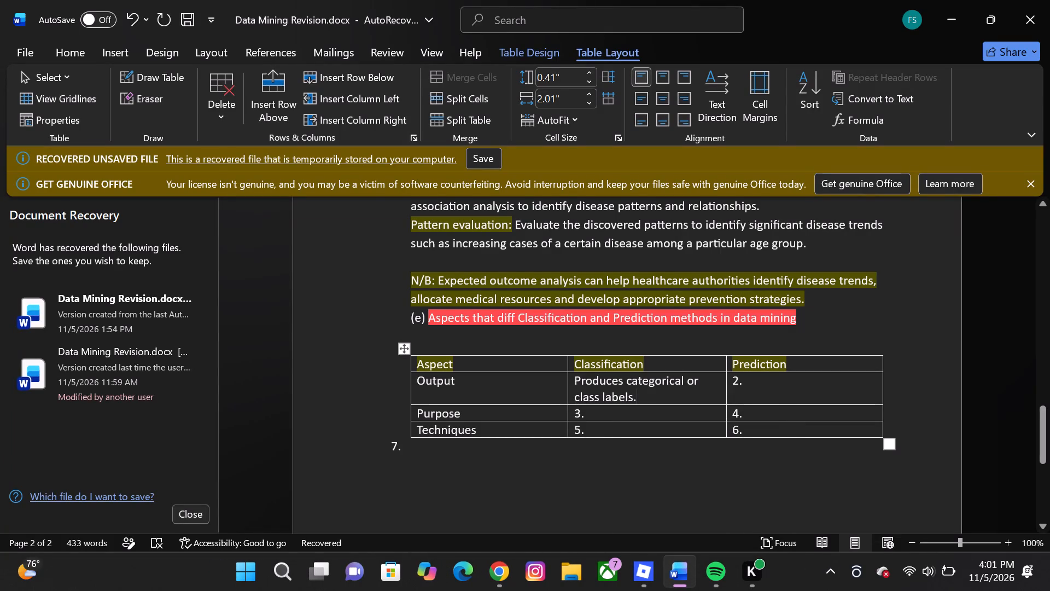
Remove the automatic list number from the Output row's Prediction cell in the item (e) comparison table.
{"action": "left_click", "coordinate": [743, 381]}
{"action": "key", "text": "BackSpace"}
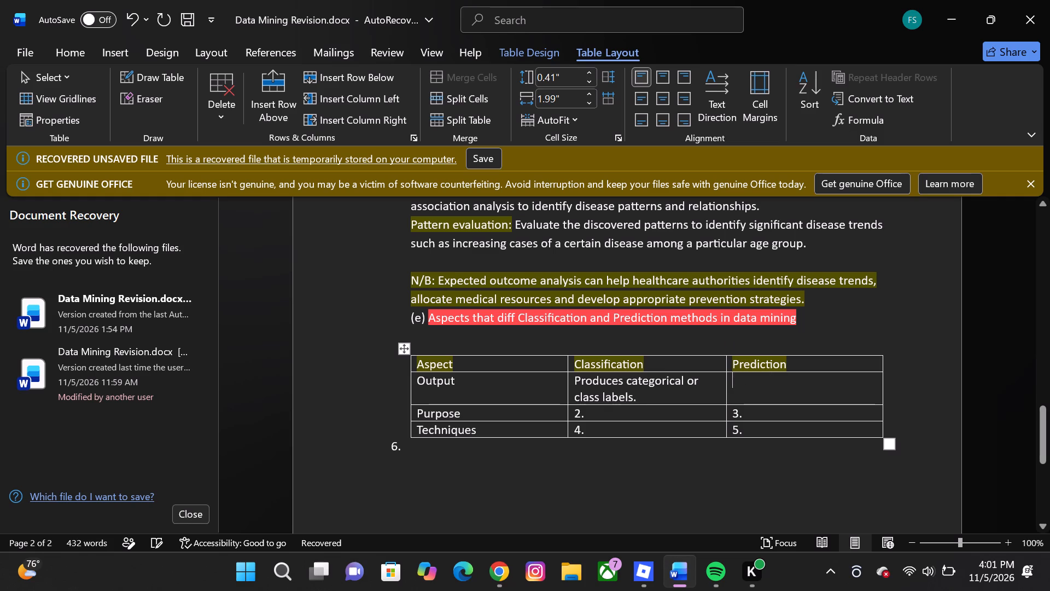
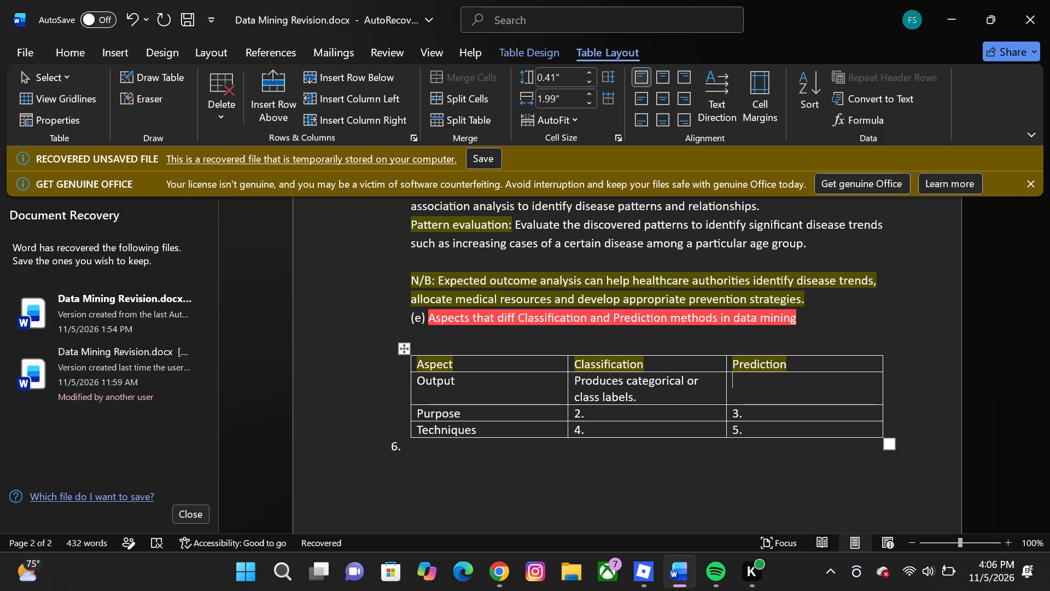
Remove the automatic list numbers from the Classification and Prediction cells of the Purpose and Techniques rows.
{"action": "left_click", "coordinate": [592, 410]}
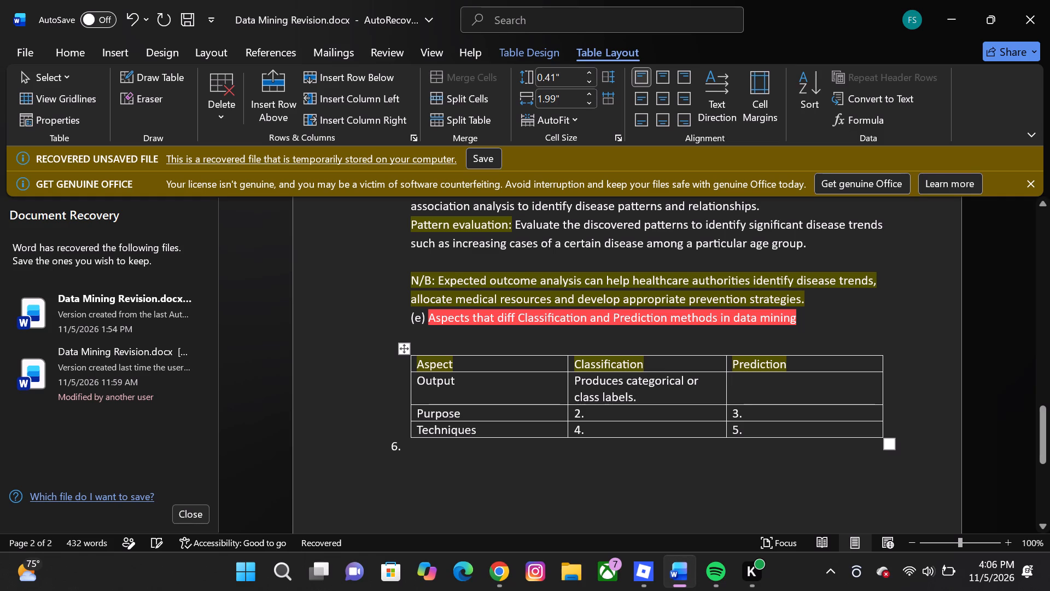
{"action": "key", "text": "BackSpace"}
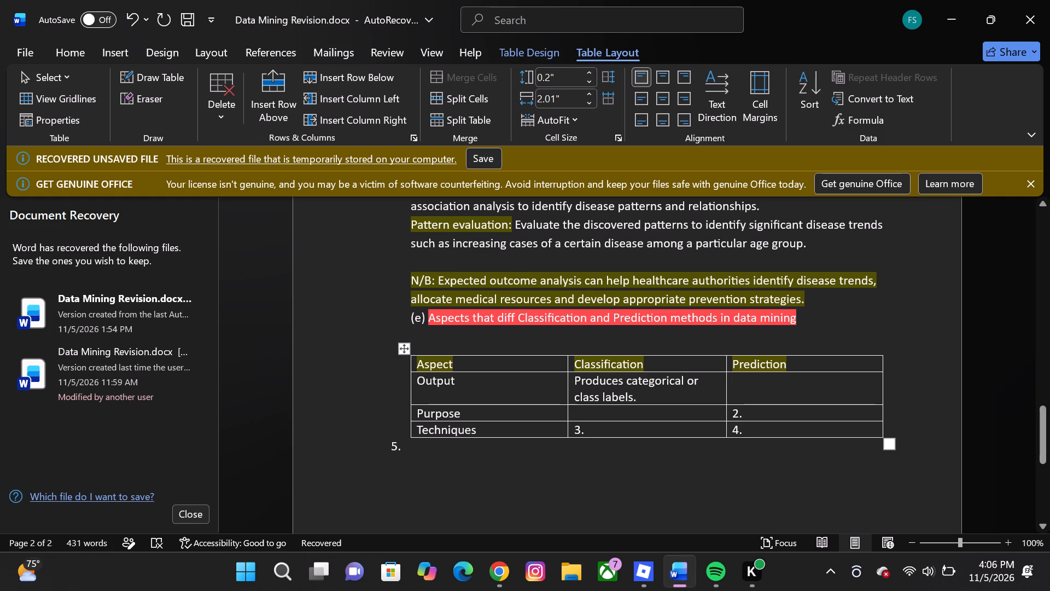
{"action": "left_click", "coordinate": [751, 426]}
{"action": "key", "text": "BackSpace"}
{"action": "left_click", "coordinate": [605, 422]}
{"action": "left_click", "coordinate": [590, 431]}
{"action": "key", "text": "BackSpace"}
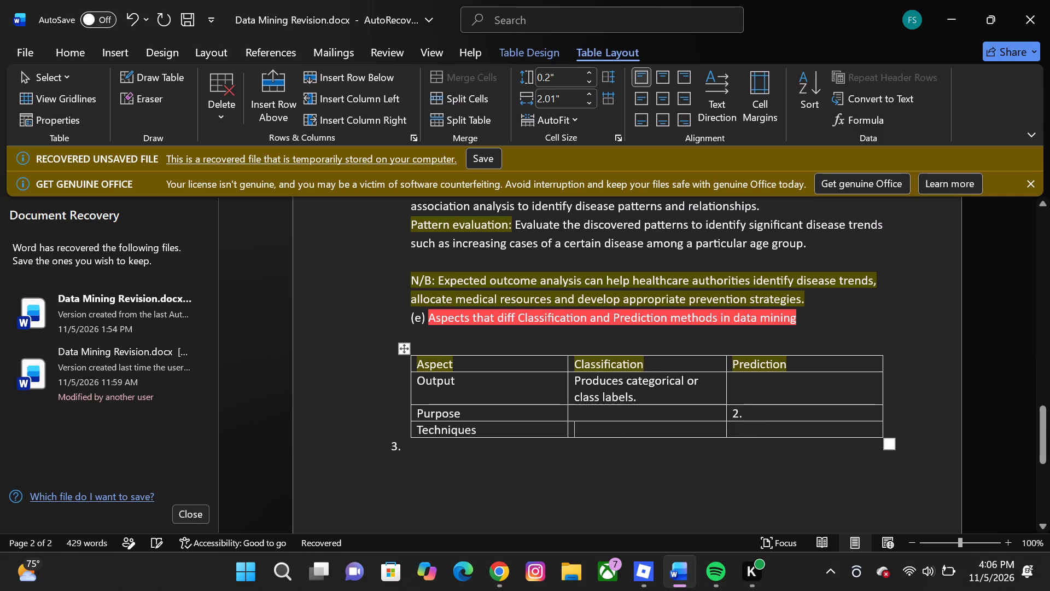
{"action": "key", "text": "BackSpace"}
{"action": "left_click", "coordinate": [749, 414]}
{"action": "key", "text": "BackSpace"}
{"action": "key", "text": "BackSpace"}
Remove the automatic list number and the indentation from the empty paragraph directly below the comparison table.
{"action": "left_click", "coordinate": [404, 438]}
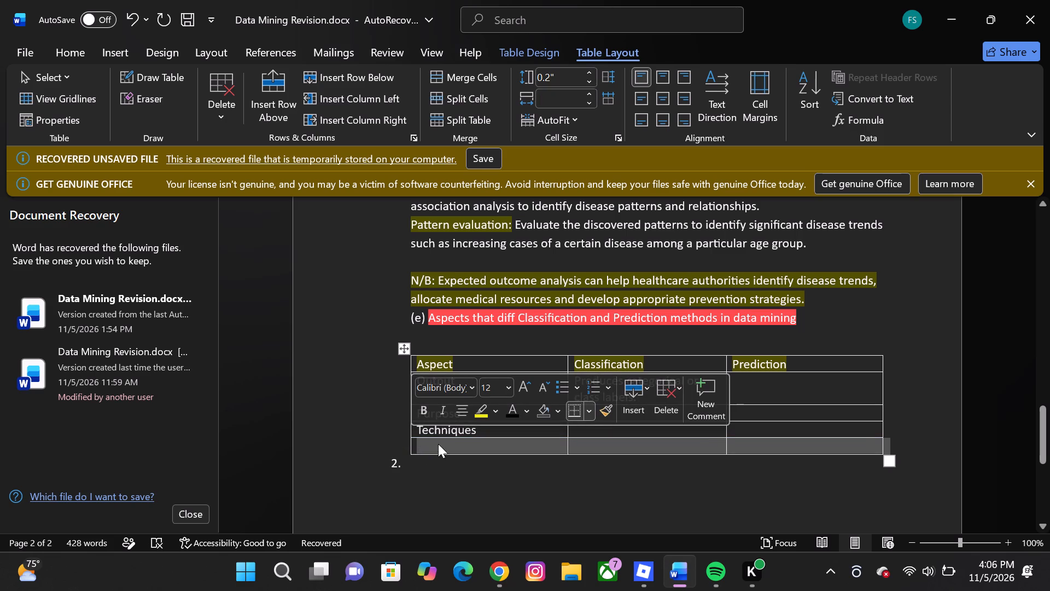
{"action": "left_click", "coordinate": [132, 15]}
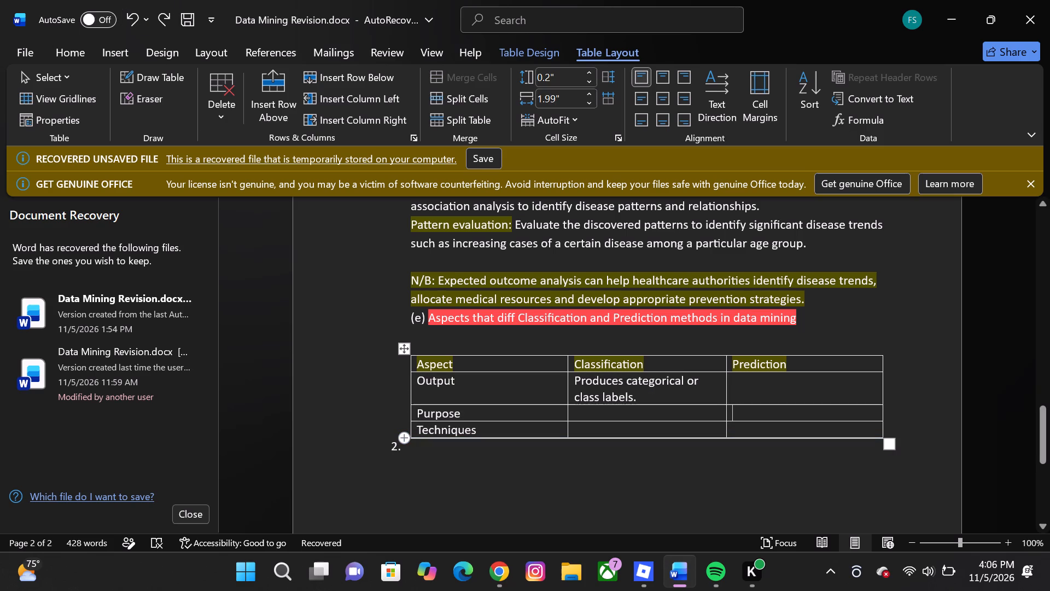
{"action": "left_click", "coordinate": [409, 448]}
{"action": "left_click", "coordinate": [407, 450]}
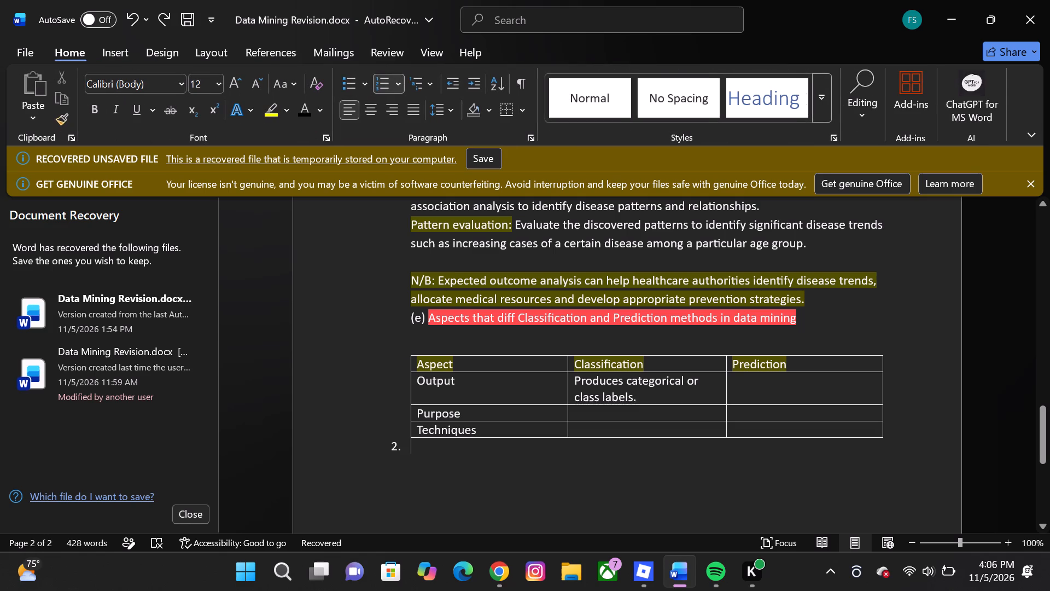
{"action": "key", "text": "BackSpace"}
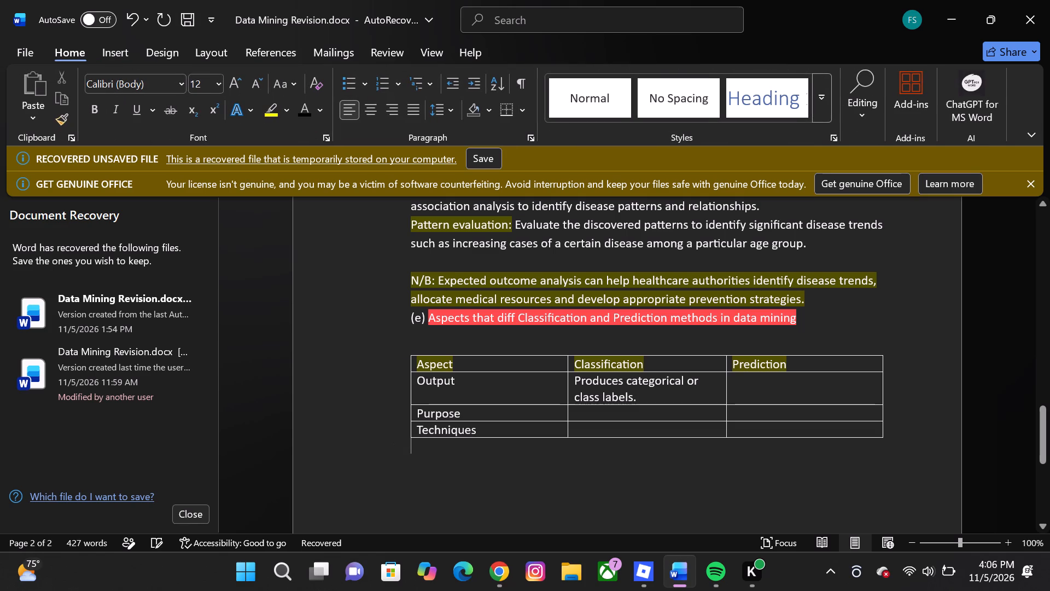
{"action": "key", "text": "BackSpace"}
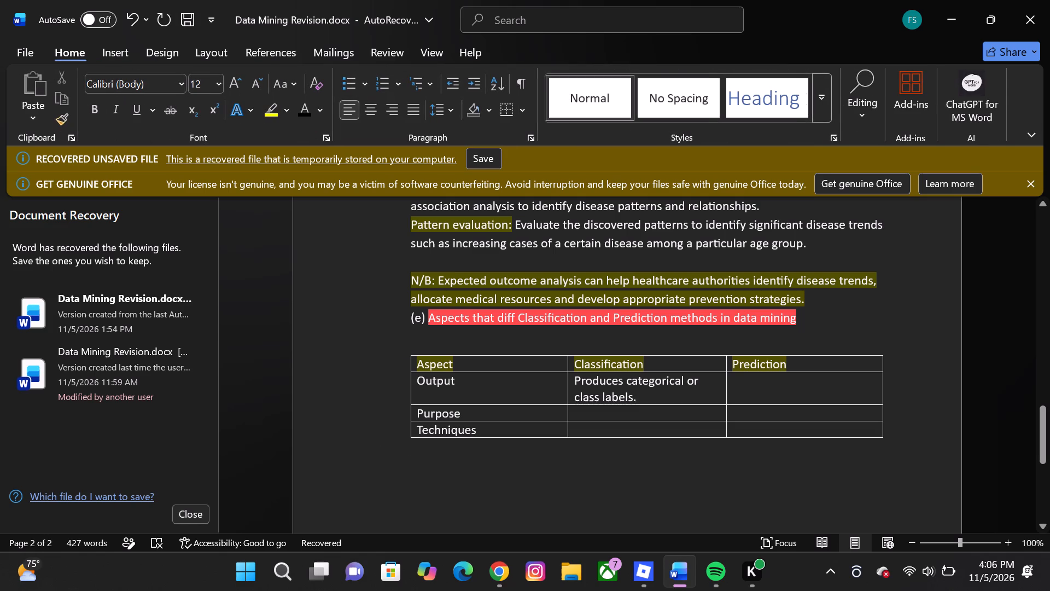
{"action": "key", "text": "BackSpace"}
{"action": "key", "text": "BackSpace"}
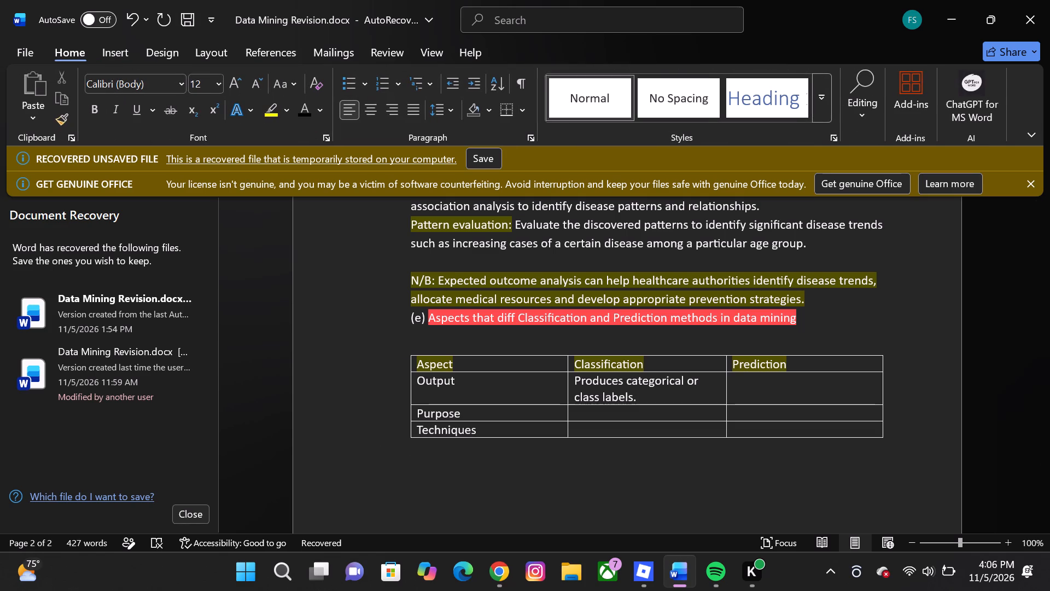
{"action": "key", "text": "BackSpace"}
Place the insertion point in the Output row's empty Prediction cell.
{"action": "left_click", "coordinate": [596, 410]}
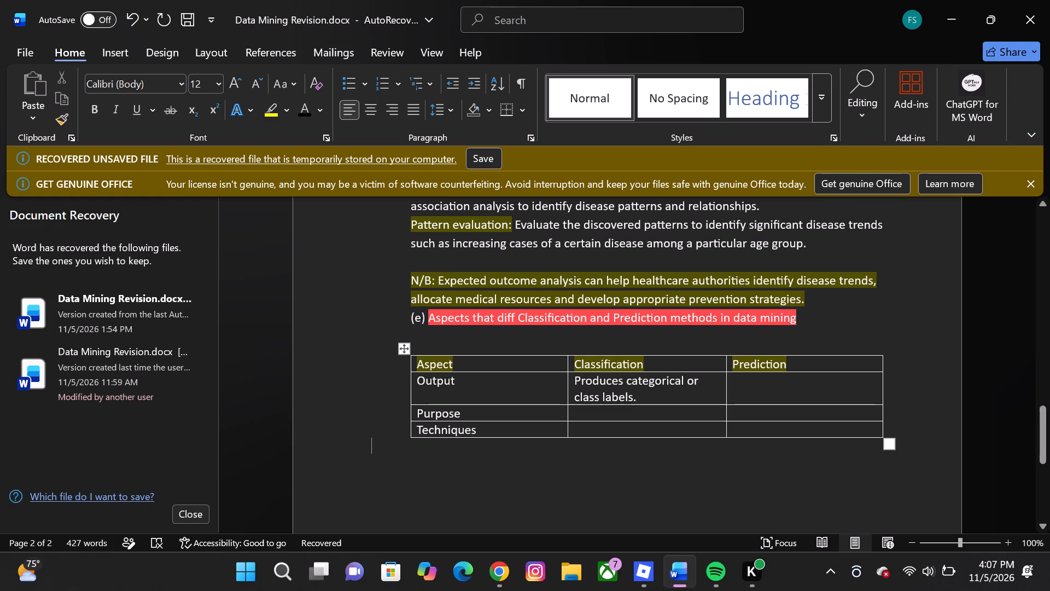
{"action": "left_click", "coordinate": [748, 397]}
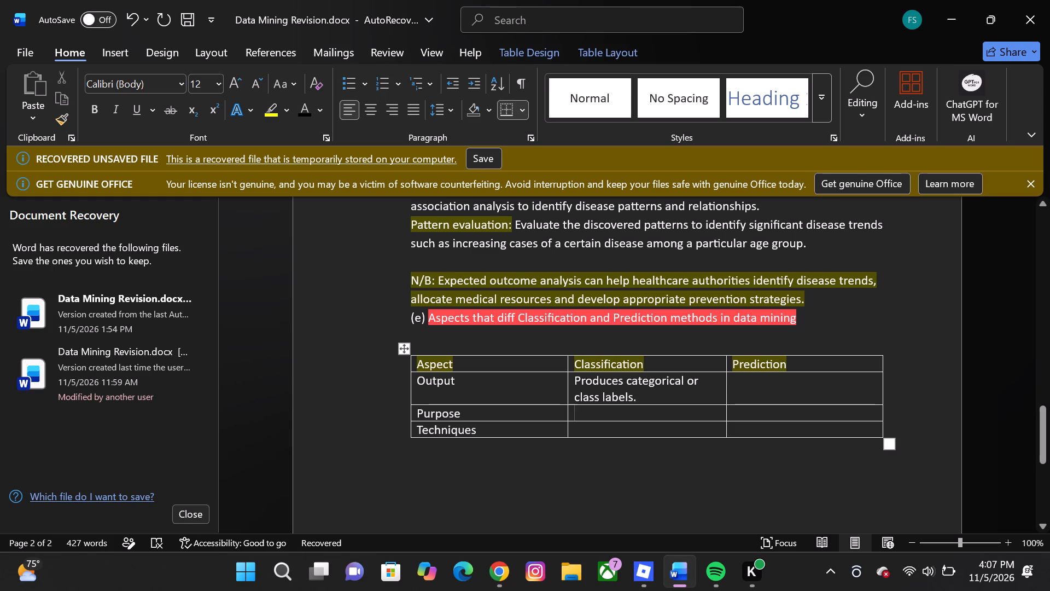
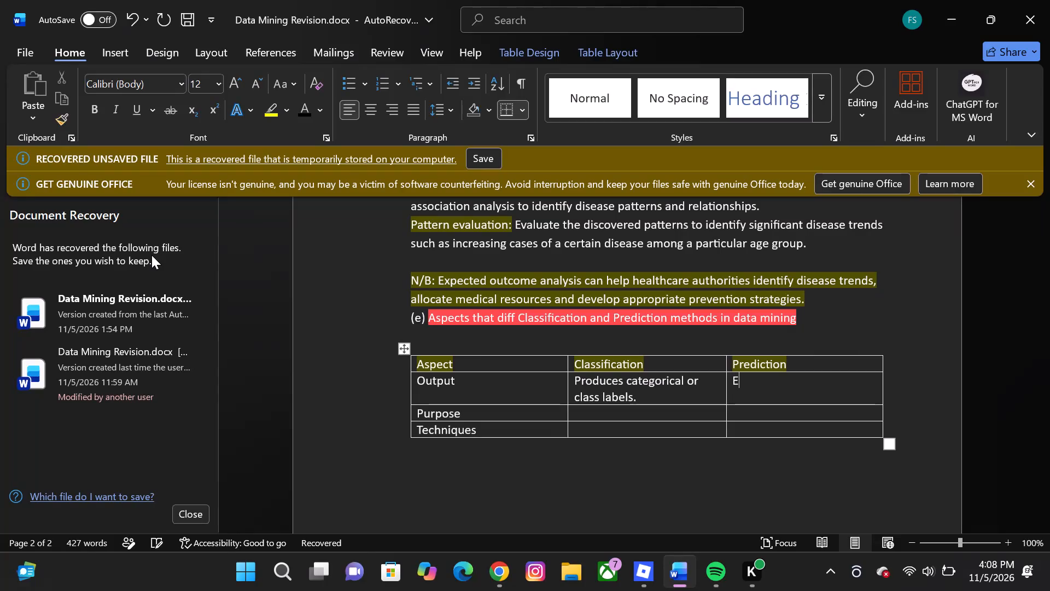
Complete the Output row's Prediction cell so it reads "Estimates continuous numerical values.".
{"action": "type", "text": "stimate"}
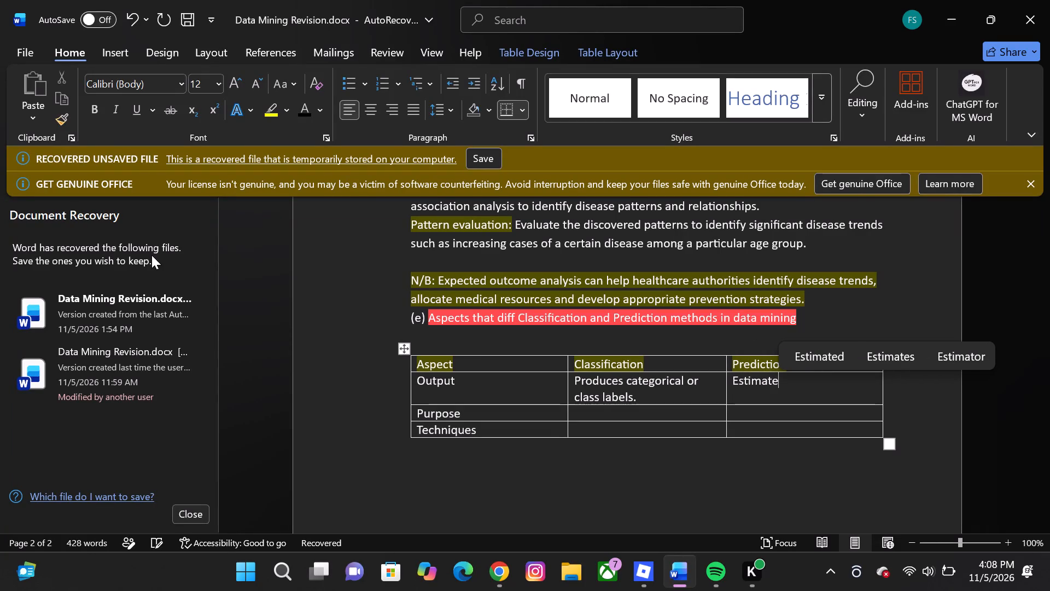
{"action": "key", "text": "s"}
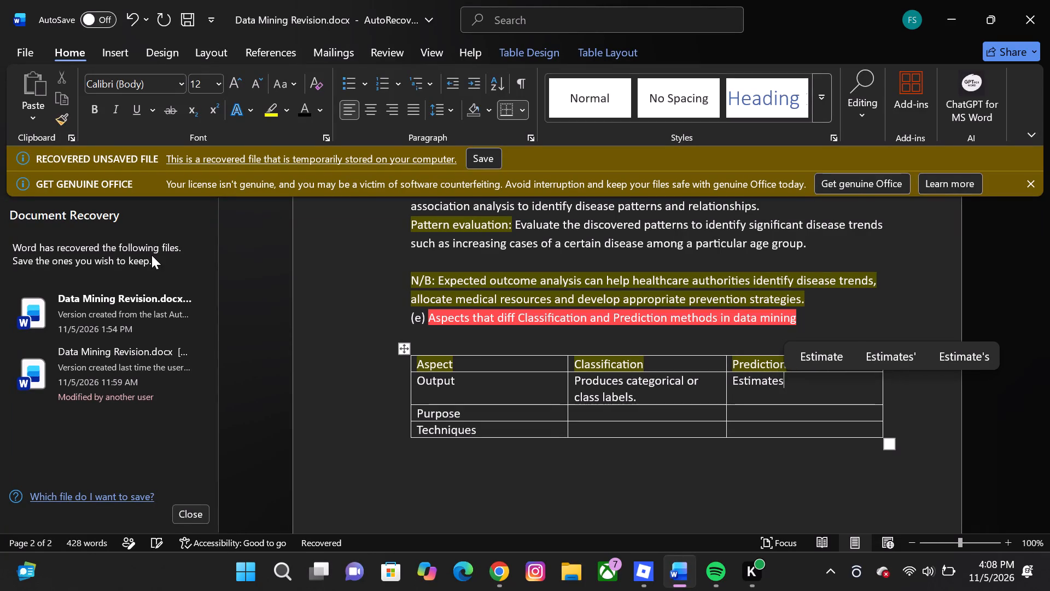
{"action": "key", "text": "space"}
{"action": "type", "text": "contin"}
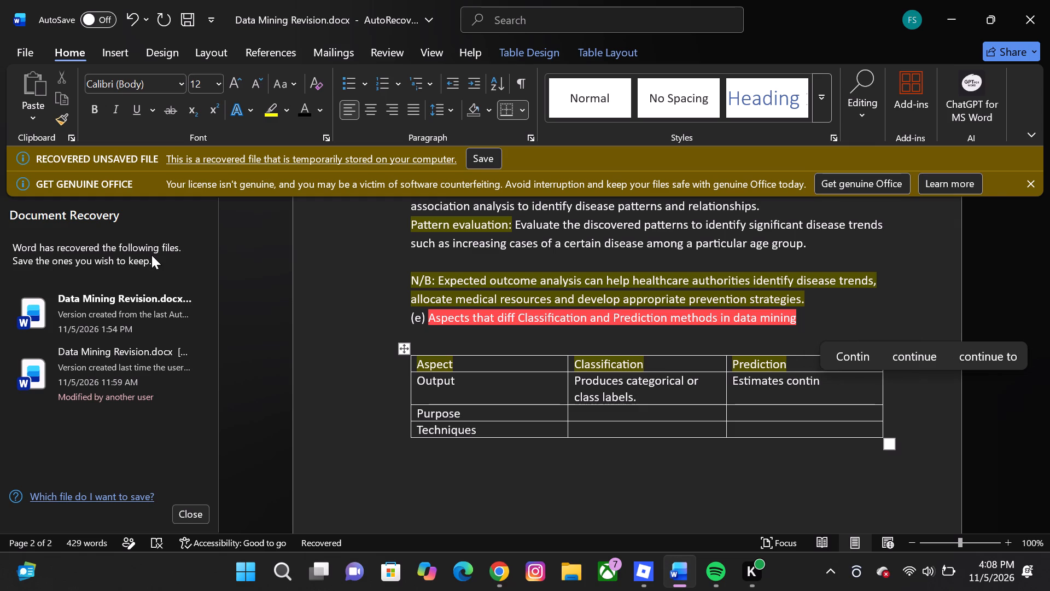
{"action": "type", "text": "uous numerical val"}
{"action": "type", "text": "ues"}
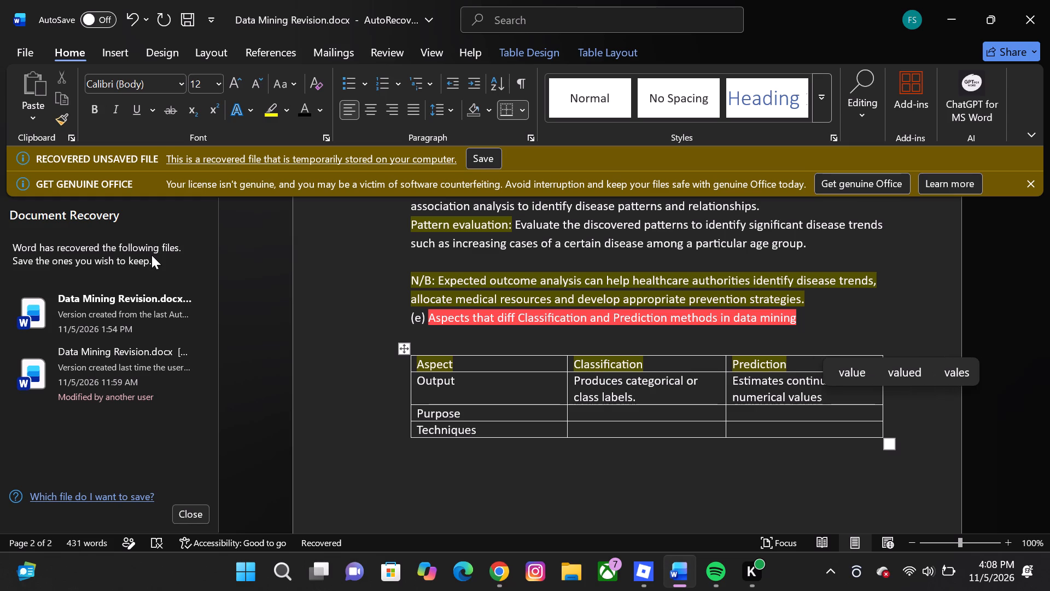
{"action": "key", "text": "period"}
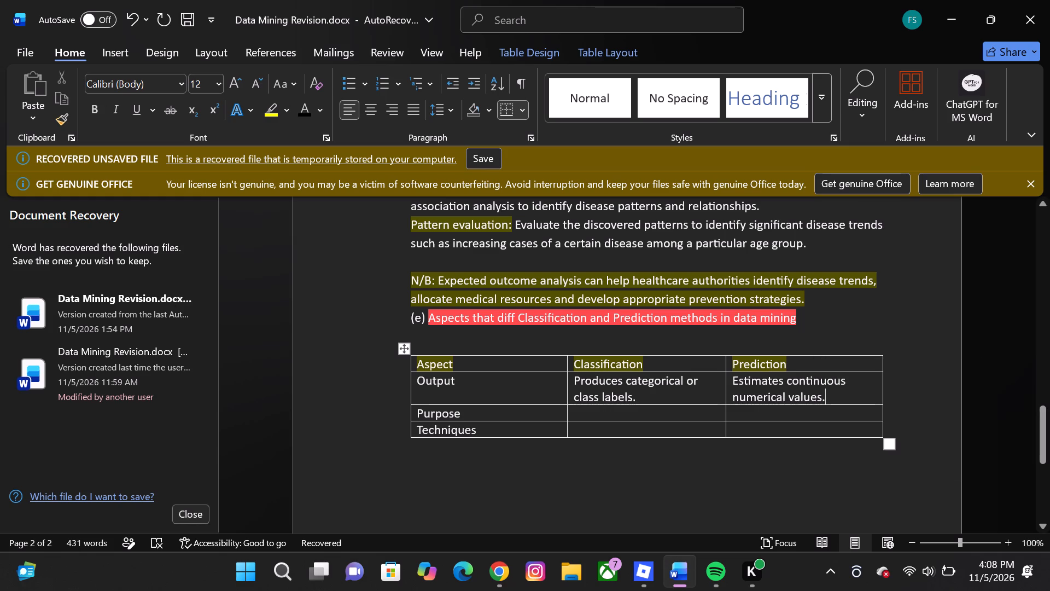
Fill the Purpose row's Classification cell with "Assigns data to predefined classes.".
{"action": "left_click", "coordinate": [582, 418]}
{"action": "type", "text": "as"}
{"action": "key", "text": "s"}
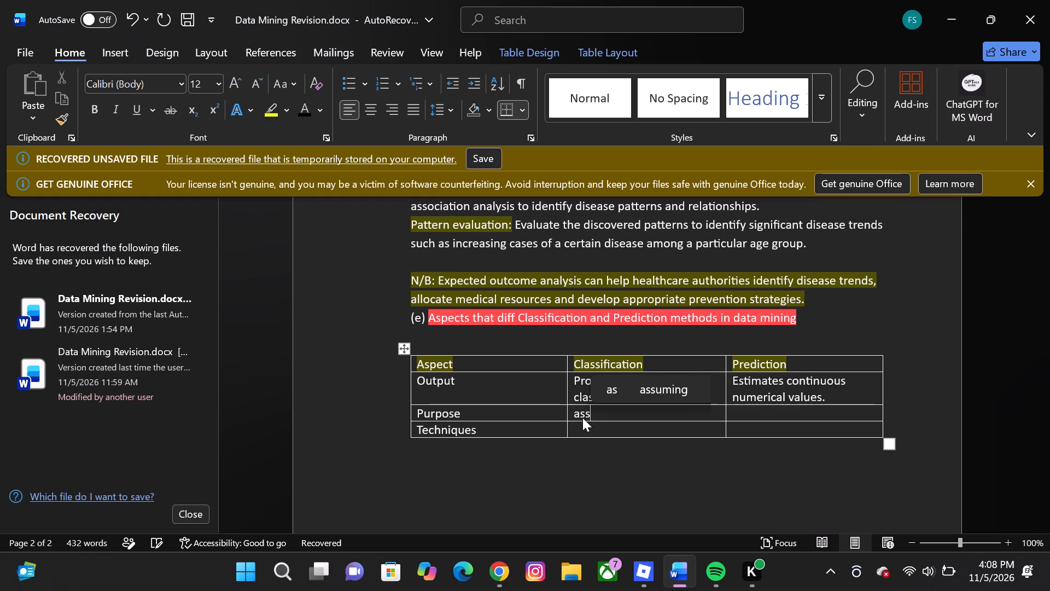
{"action": "key", "text": "BackSpace"}
{"action": "key", "text": "BackSpace"}
{"action": "key", "text": "BackSpace"}
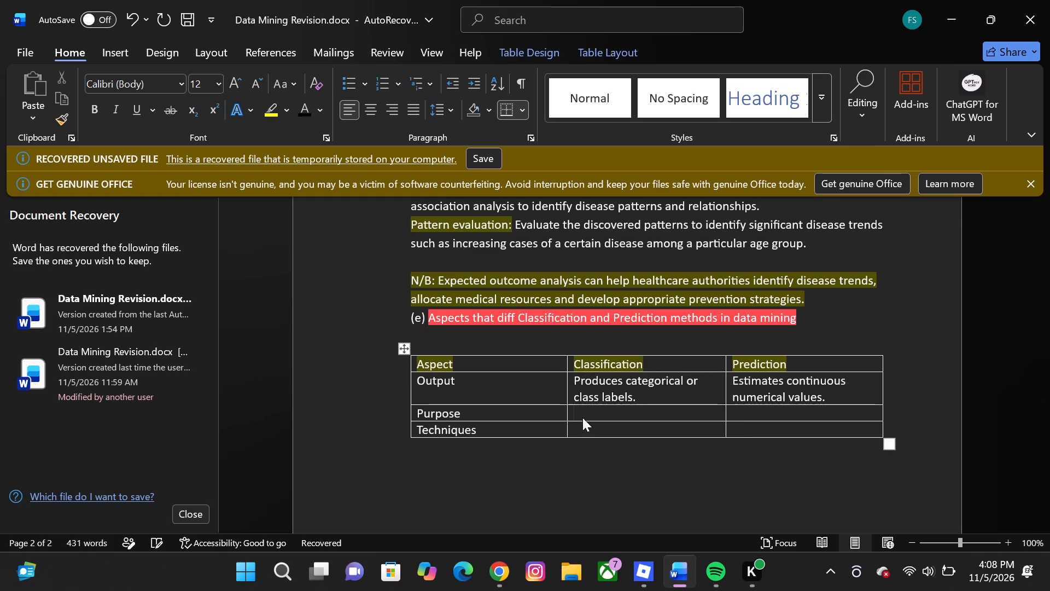
{"action": "type", "text": "as"}
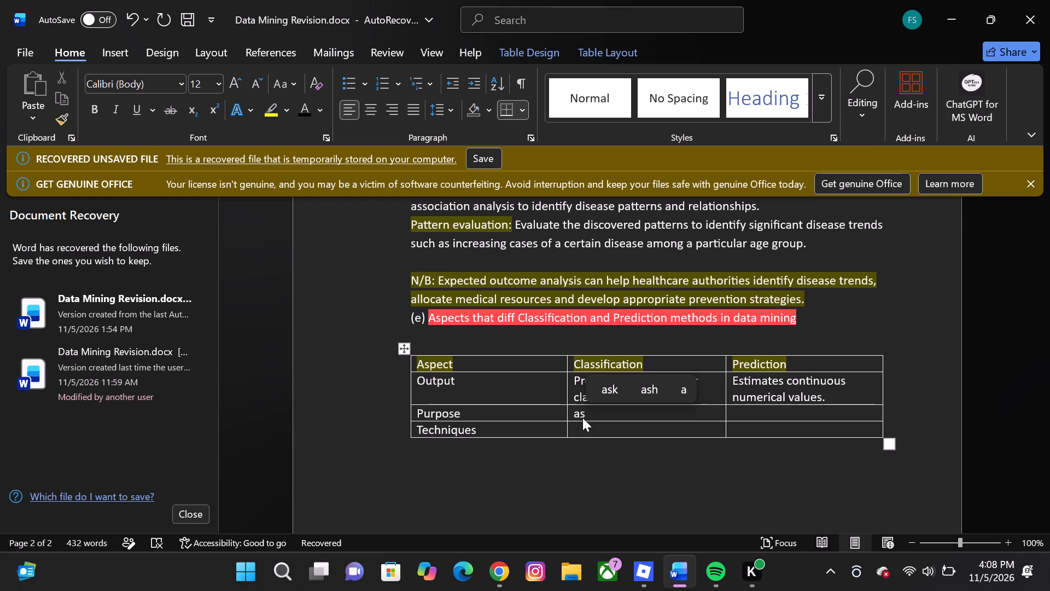
{"action": "key", "text": "BackSpace"}
{"action": "key", "text": "BackSpace"}
{"action": "key", "text": "BackSpace"}
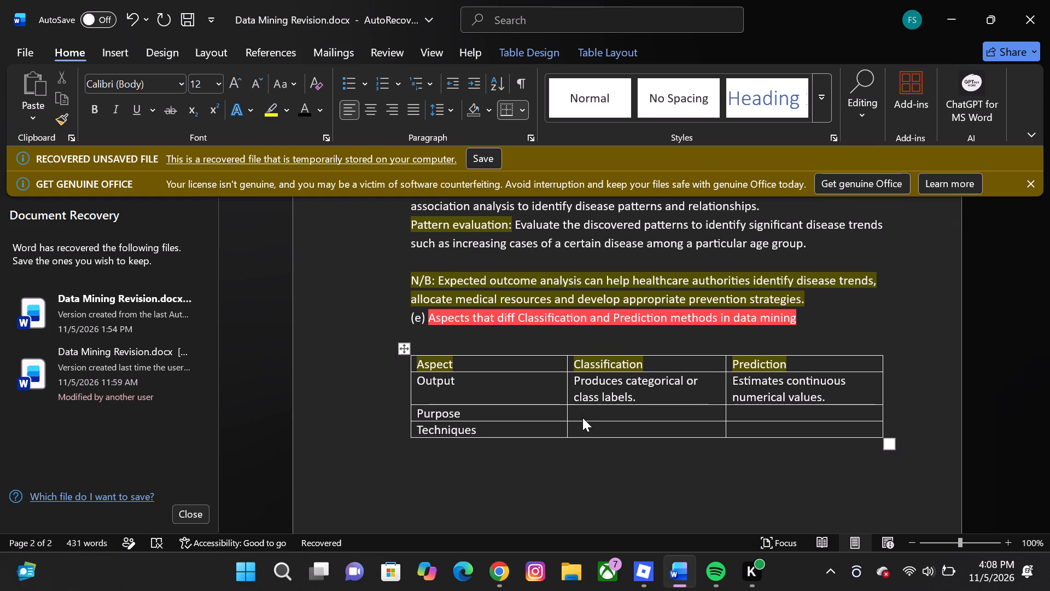
{"action": "key", "text": "shift+a"}
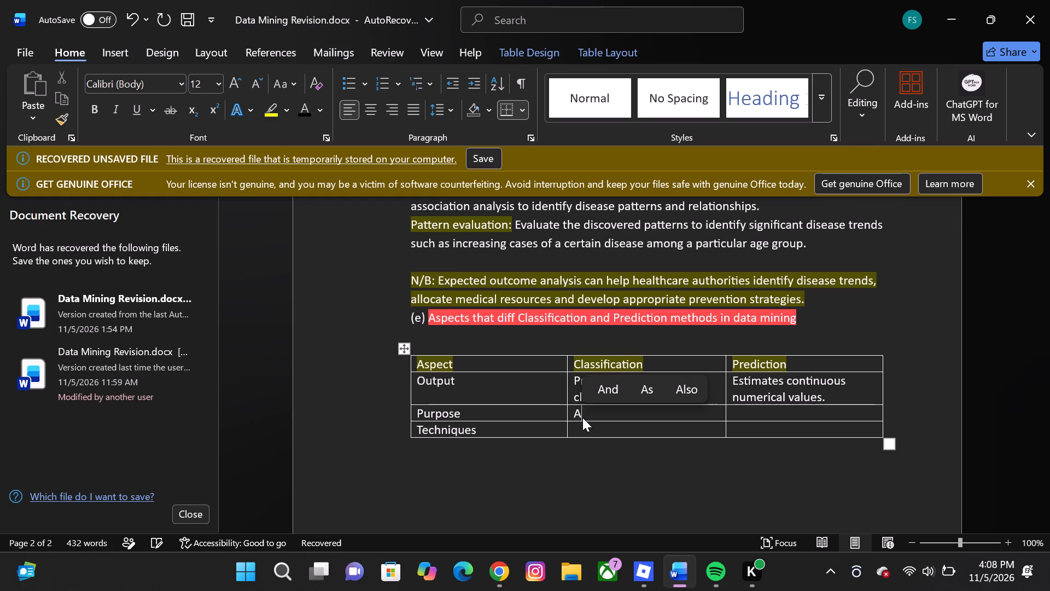
{"action": "type", "text": "ssigne=s"}
{"action": "key", "text": "BackSpace"}
{"action": "key", "text": "BackSpace"}
{"action": "key", "text": "BackSpace"}
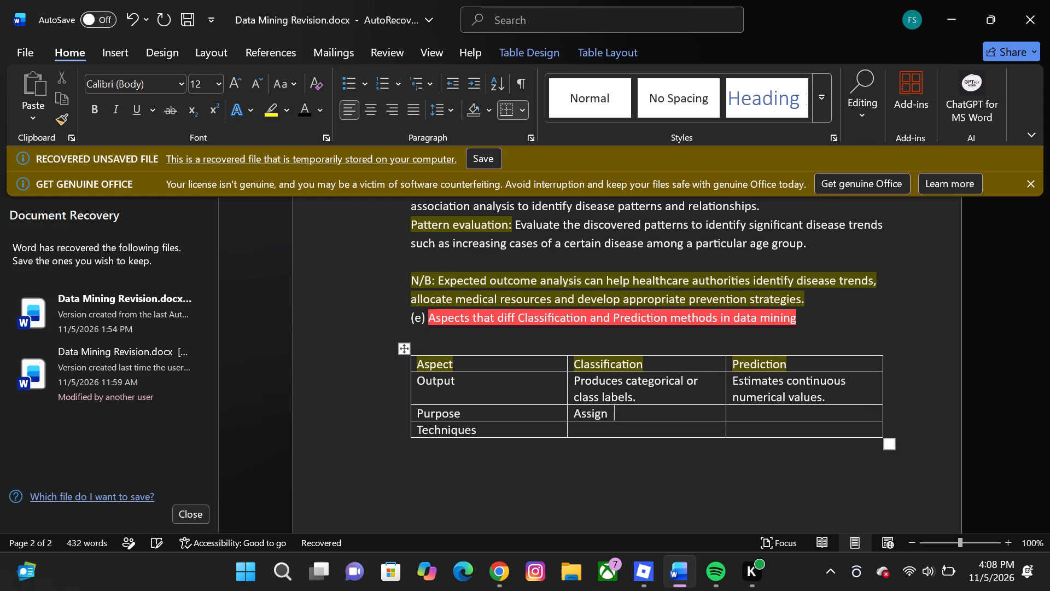
{"action": "type", "text": "s"}
{"action": "key", "text": "space"}
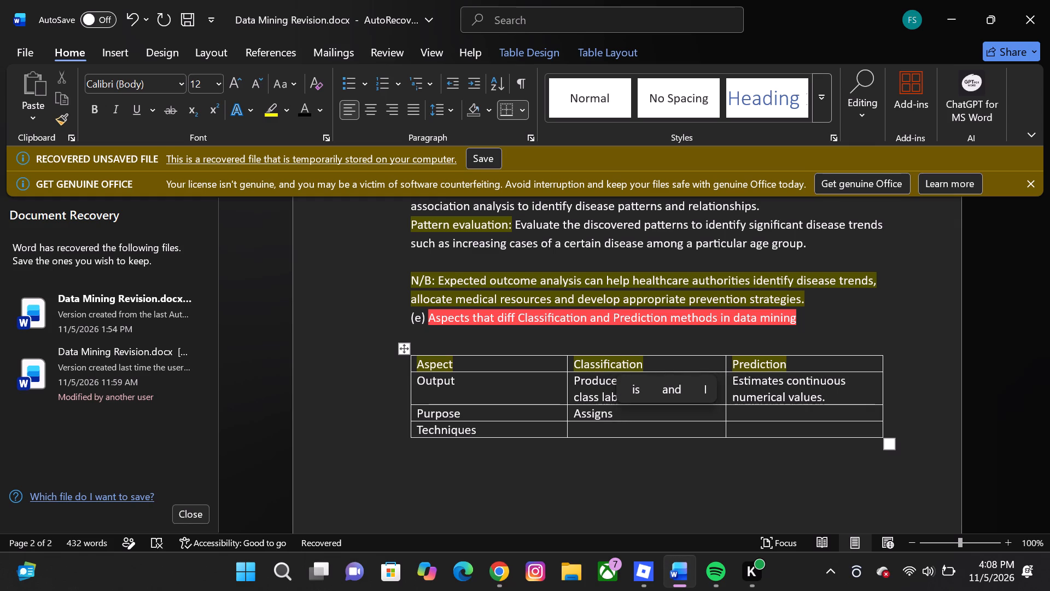
{"action": "type", "text": "data to predifi"}
{"action": "type", "text": "ned classes"}
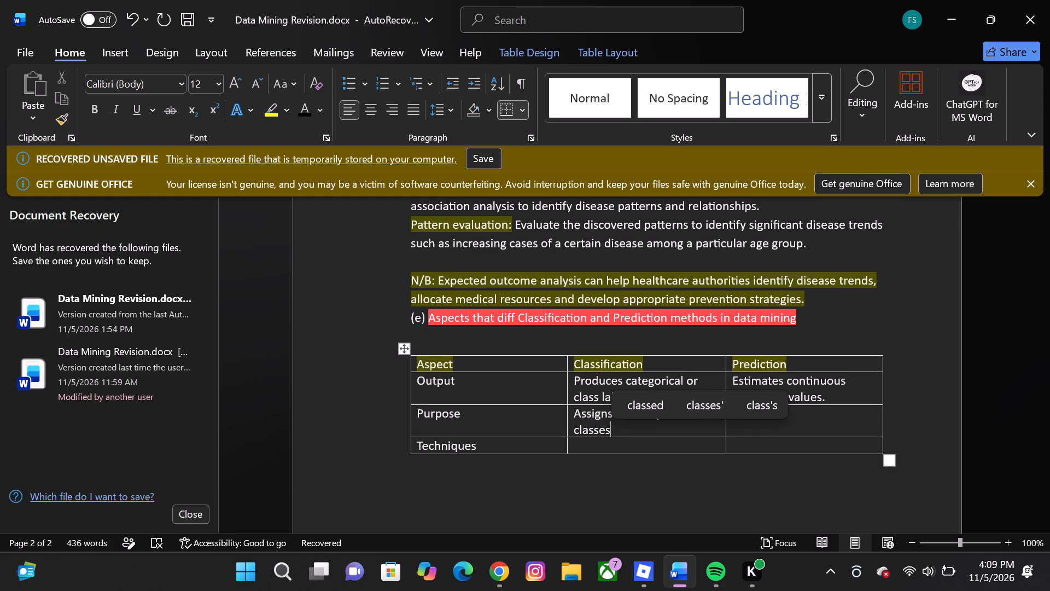
{"action": "key", "text": "period"}
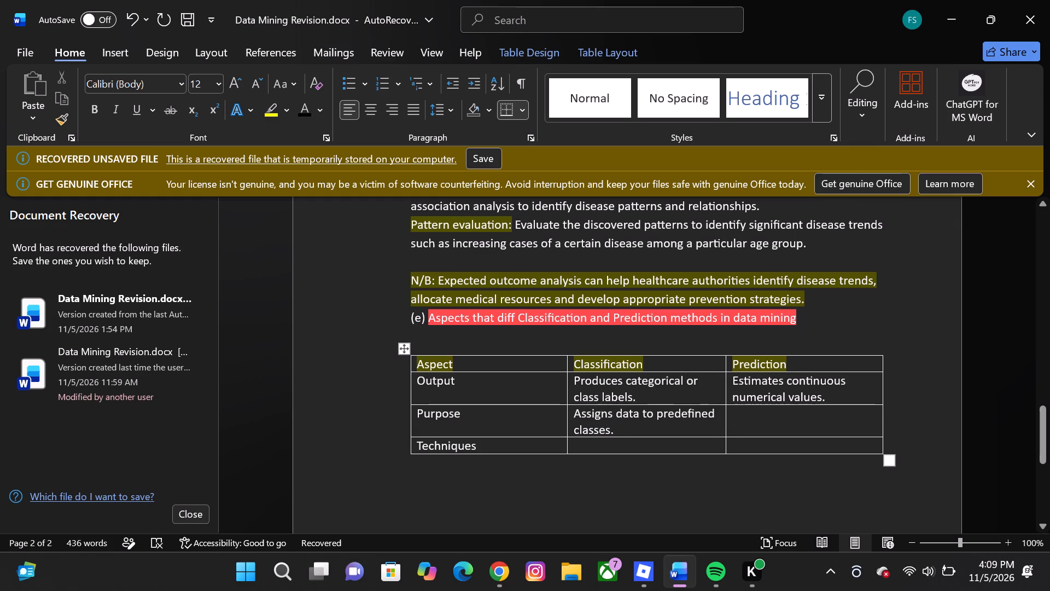
Start the Purpose row's Prediction cell with the correctly spelled words "Forecasts unknown".
{"action": "left_click", "coordinate": [764, 424]}
{"action": "type", "text": "Forecas"}
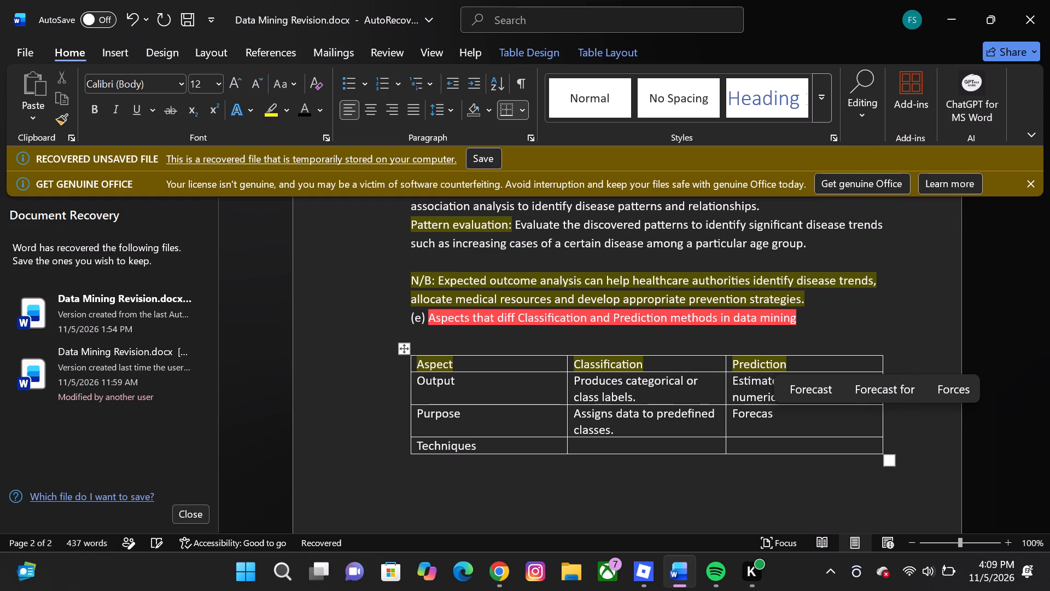
{"action": "key", "text": "t"}
{"action": "type", "text": "d unko"}
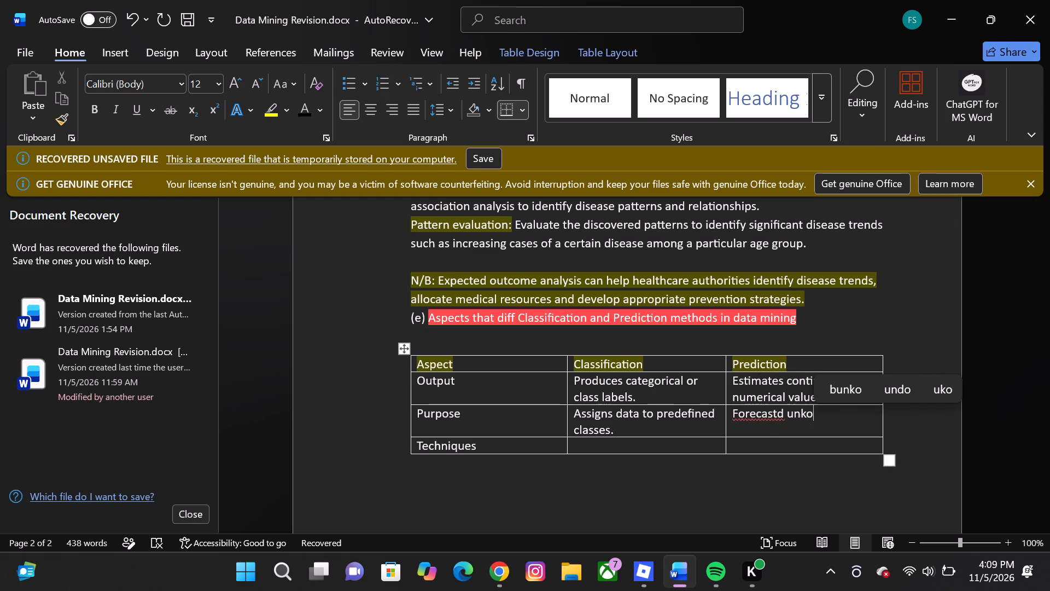
{"action": "key", "text": "BackSpace"}
{"action": "type", "text": "nown"}
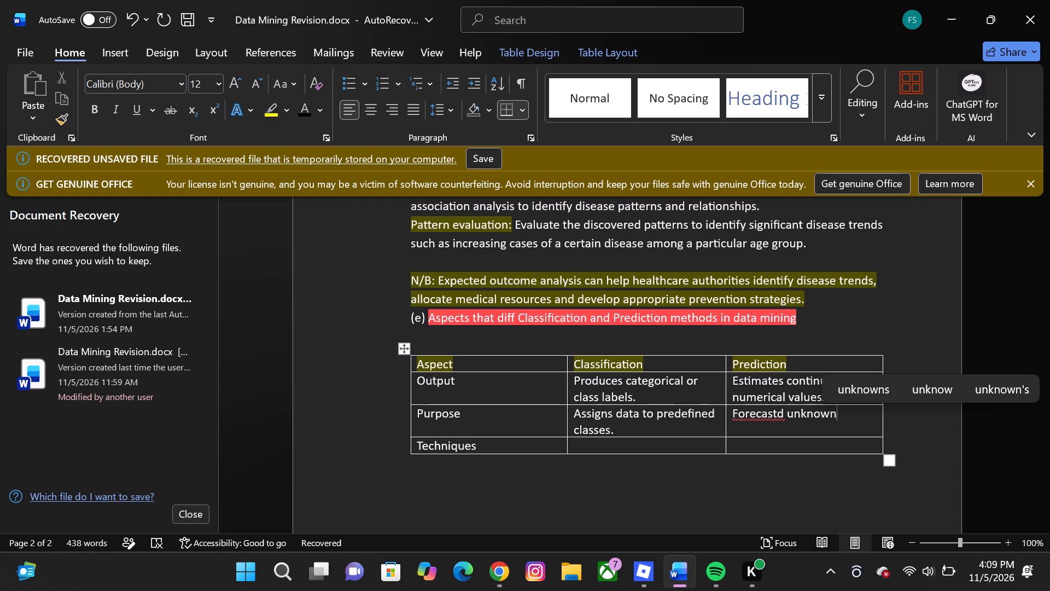
{"action": "key", "text": "Left"}
{"action": "key", "text": "Left"}
{"action": "key", "text": "Left"}
{"action": "key", "text": "Left"}
{"action": "key", "text": "Left"}
{"action": "key", "text": "Left"}
{"action": "key", "text": "Left"}
{"action": "key", "text": "Left"}
{"action": "key", "text": "Left"}
{"action": "key", "text": "Left"}
{"action": "key", "text": "Left"}
{"action": "key", "text": "Left"}
{"action": "key", "text": "Left"}
{"action": "key", "text": "Right"}
{"action": "key", "text": "Right"}
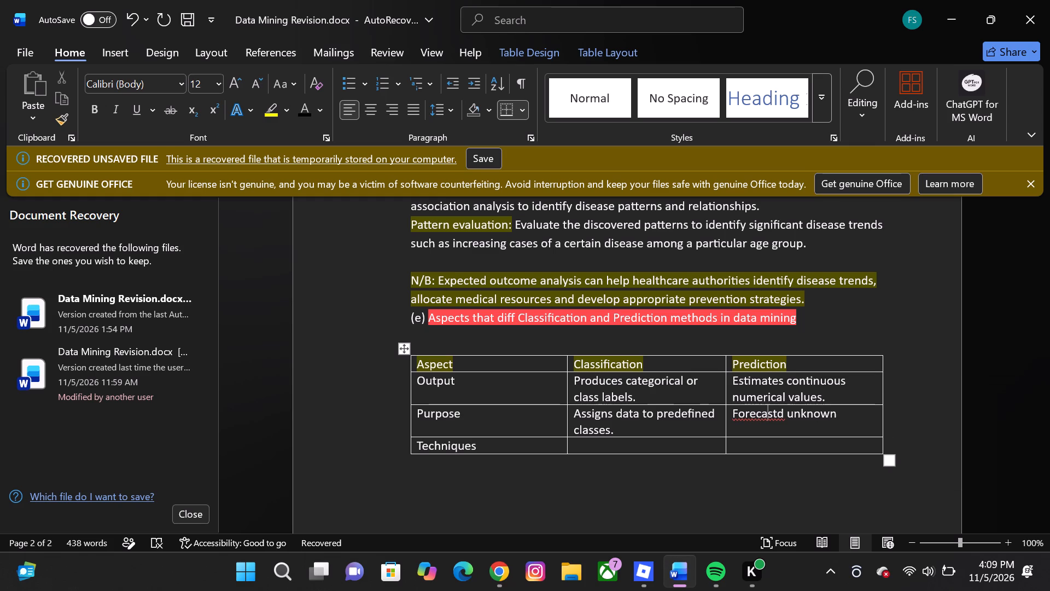
{"action": "key", "text": "Right"}
{"action": "key", "text": "Right"}
{"action": "key", "text": "Right"}
{"action": "key", "text": "BackSpace"}
{"action": "key", "text": "Right"}
{"action": "key", "text": "Right"}
{"action": "key", "text": "Right"}
{"action": "key", "text": "Right"}
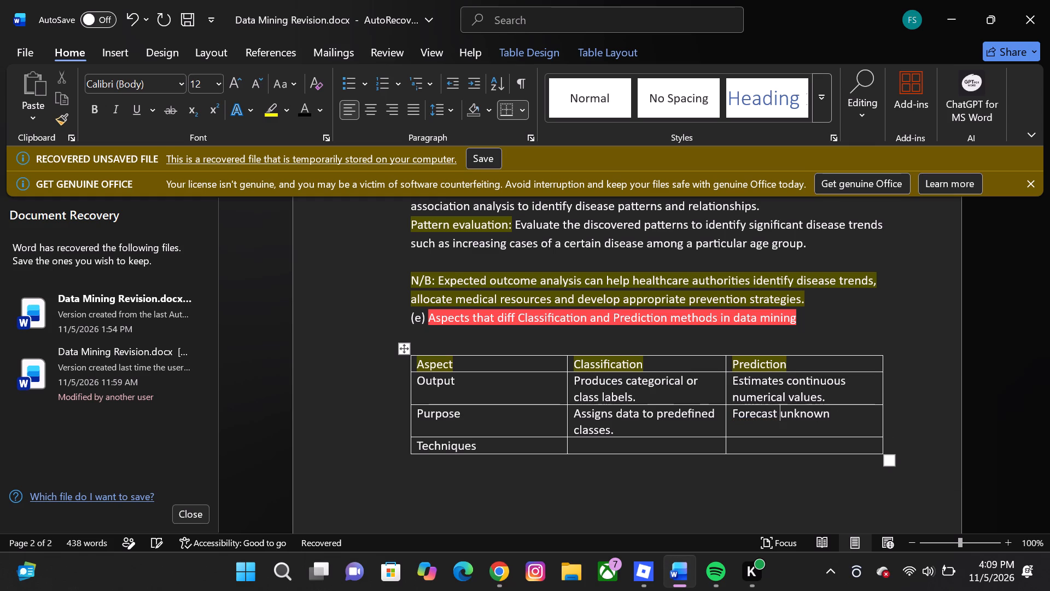
{"action": "key", "text": "Left"}
{"action": "key", "text": "Left"}
{"action": "key", "text": "Left"}
{"action": "key", "text": "Left"}
{"action": "key", "text": "s"}
Complete the Purpose row's Prediction sentence by adding "or future numerical values." after "unknown".
{"action": "key", "text": "Right"}
{"action": "key", "text": "Right"}
{"action": "key", "text": "Right"}
{"action": "key", "text": "Right"}
{"action": "key", "text": "Right"}
{"action": "key", "text": "Right"}
{"action": "key", "text": "Right"}
{"action": "key", "text": "Right"}
{"action": "key", "text": "Right"}
{"action": "key", "text": "Right"}
{"action": "key", "text": "Right"}
{"action": "key", "text": "Right"}
{"action": "key", "text": "Right"}
{"action": "key", "text": "Right"}
{"action": "key", "text": "Right"}
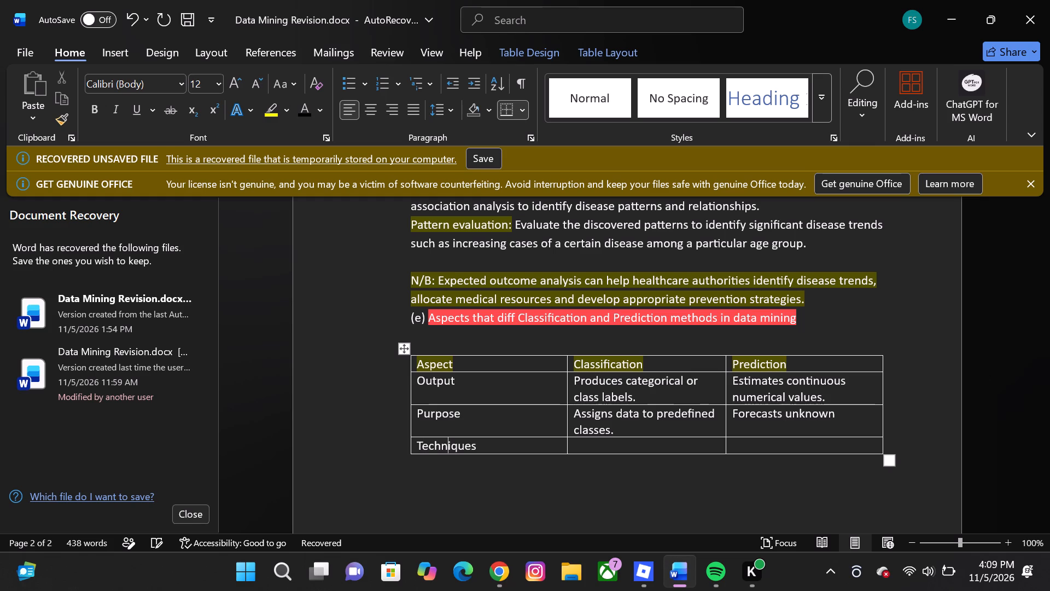
{"action": "key", "text": "Left"}
{"action": "key", "text": "Left"}
{"action": "key", "text": "Left"}
{"action": "key", "text": "Left"}
{"action": "key", "text": "Left"}
{"action": "key", "text": "Left"}
{"action": "key", "text": "Left"}
{"action": "key", "text": "Left"}
{"action": "key", "text": "Left"}
{"action": "key", "text": "Right"}
{"action": "key", "text": "Right"}
{"action": "key", "text": "space"}
{"action": "type", "text": "or"}
{"action": "key", "text": "space"}
{"action": "type", "text": "fut"}
{"action": "type", "text": "ue"}
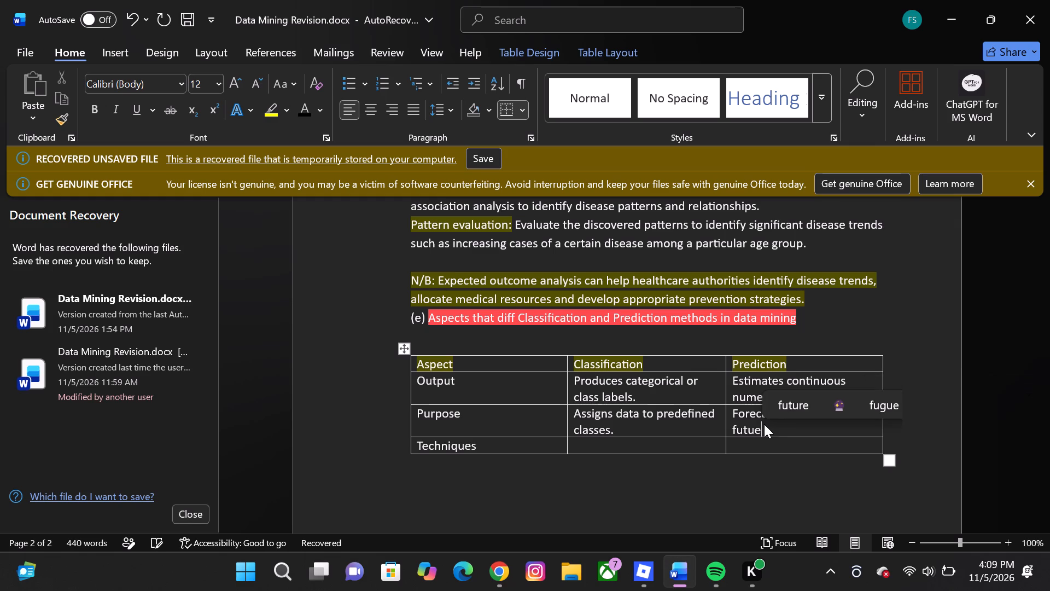
{"action": "key", "text": "BackSpace"}
{"action": "type", "text": "re"}
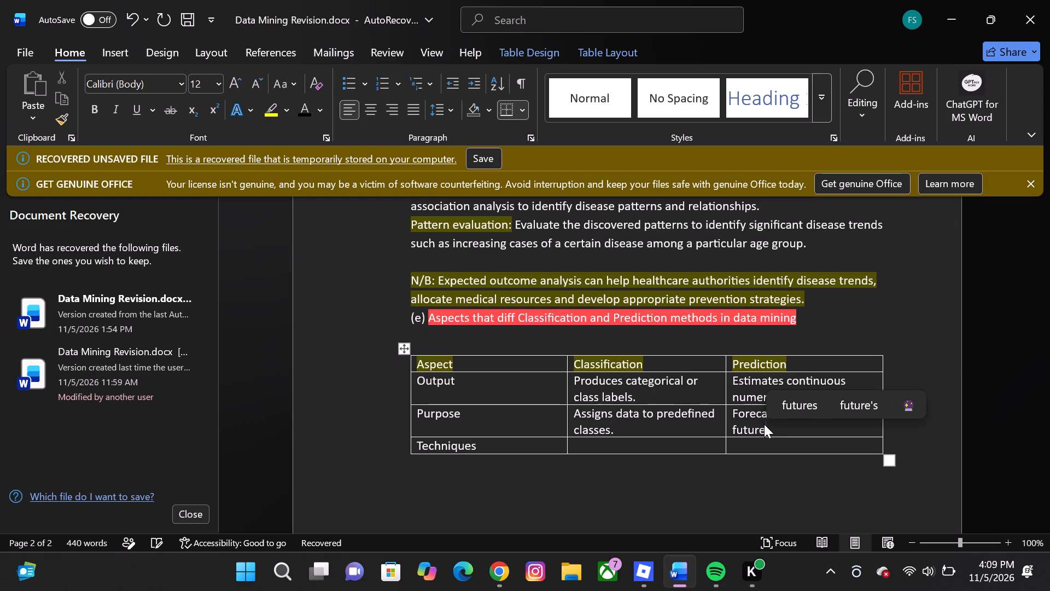
{"action": "key", "text": "space"}
{"action": "type", "text": "numerical values."}
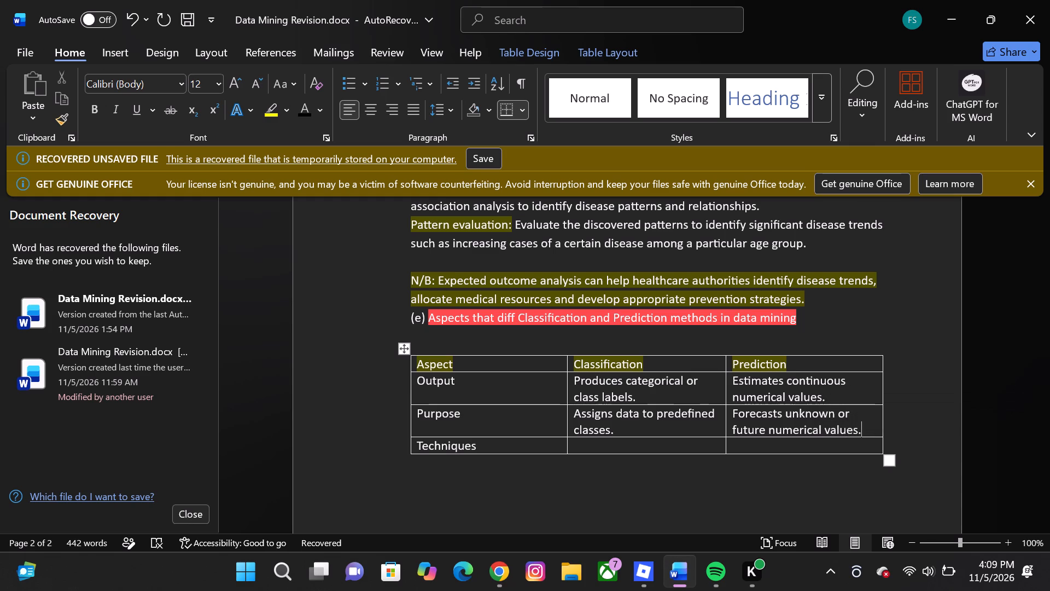
{"action": "key", "text": "shift+Return"}
{"action": "key", "text": "BackSpace"}
Fill the Techniques row's Classification cell with "Uses decision trees, Naïve Bayes and neural networks.".
{"action": "left_click", "coordinate": [587, 448]}
{"action": "type", "text": "Uss"}
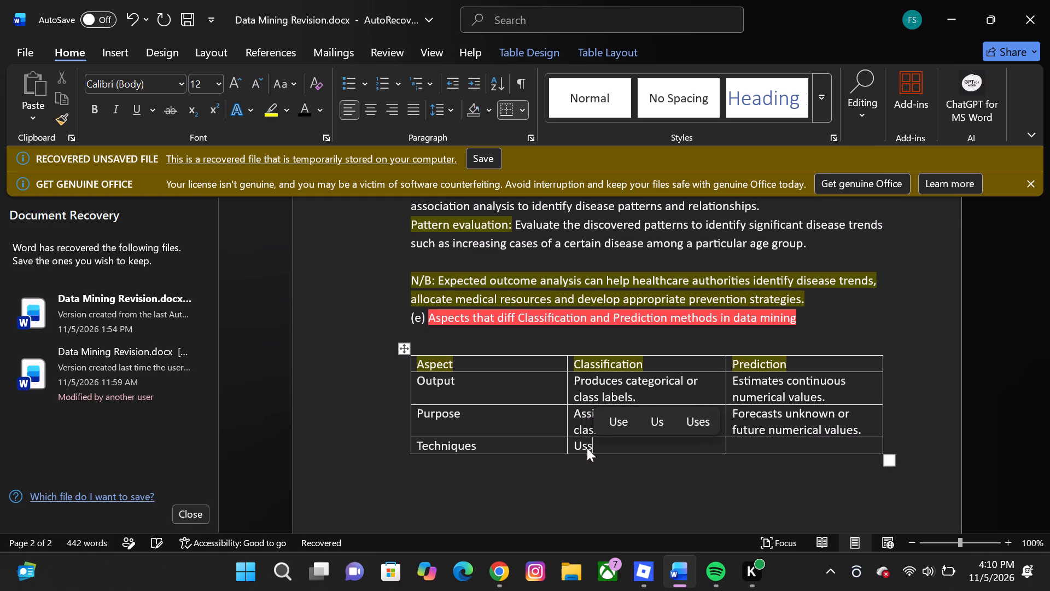
{"action": "key", "text": "BackSpace"}
{"action": "type", "text": "es deci"}
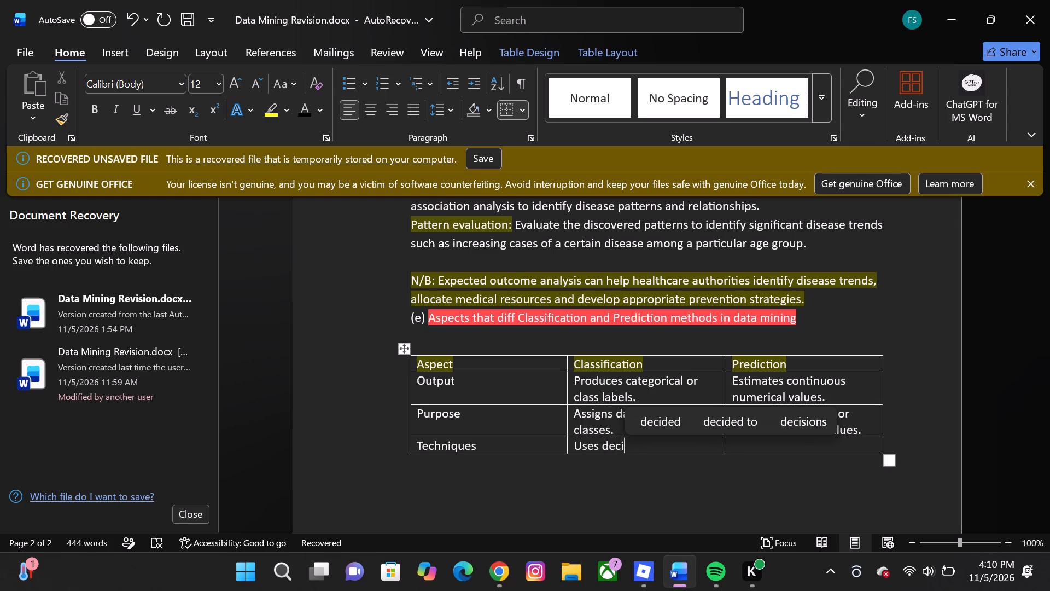
{"action": "type", "text": "sion trees"}
{"action": "key", "text": "space"}
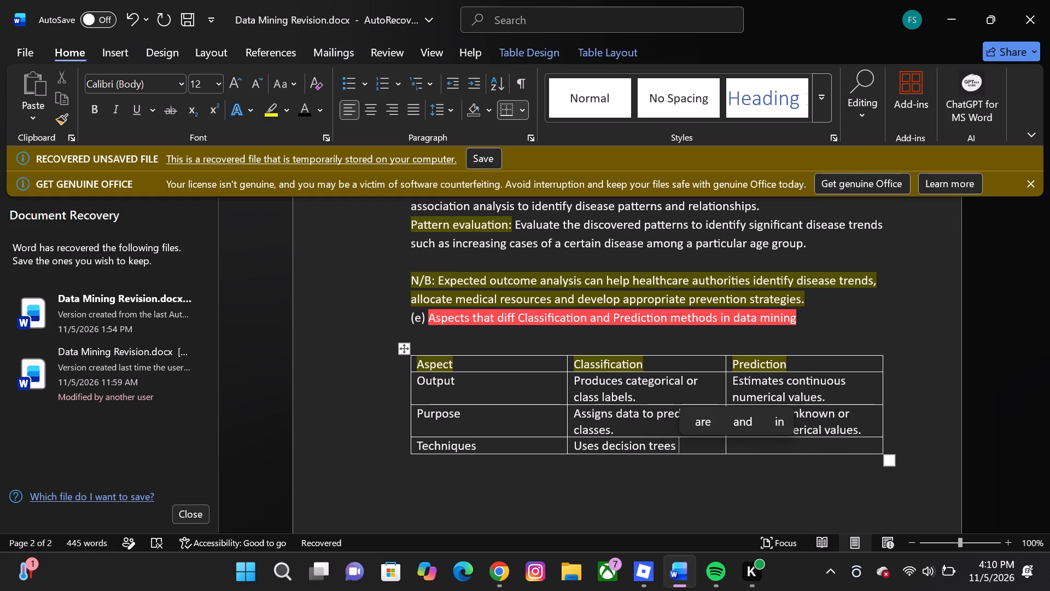
{"action": "key", "text": "BackSpace"}
{"action": "key", "text": "comma"}
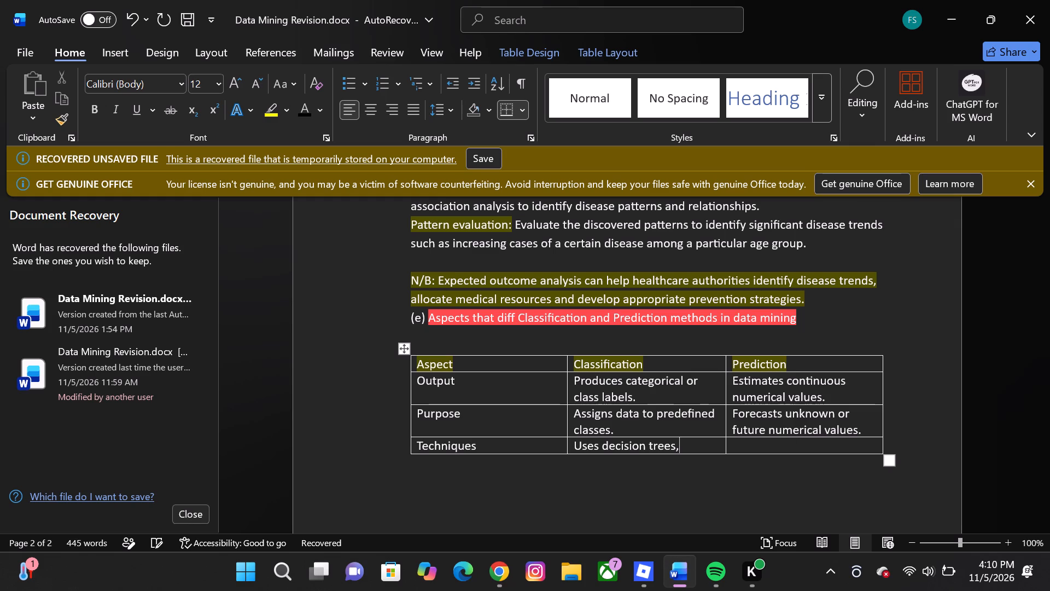
{"action": "key", "text": "space"}
{"action": "type", "text": "Naive"}
{"action": "key", "text": "space"}
{"action": "type", "text": "Ba"}
{"action": "type", "text": "yes and"}
{"action": "key", "text": "space"}
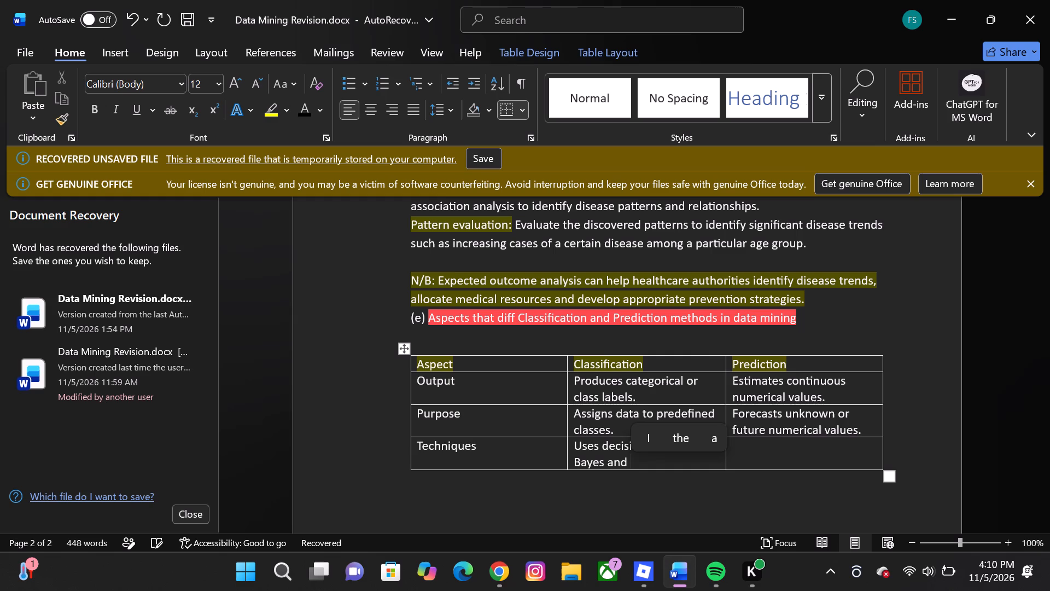
{"action": "type", "text": "neural networks"}
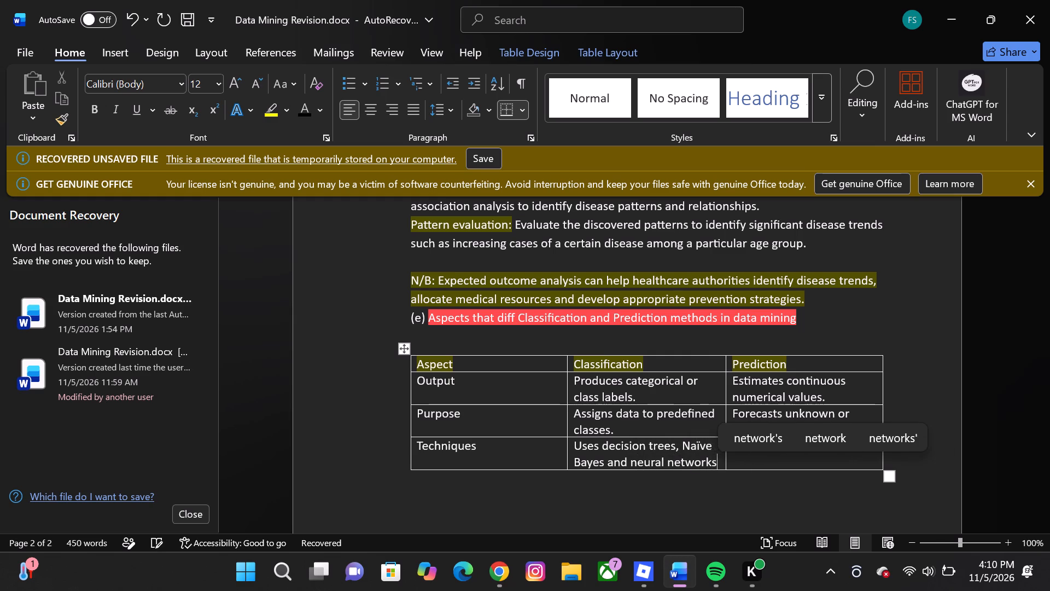
{"action": "key", "text": "period"}
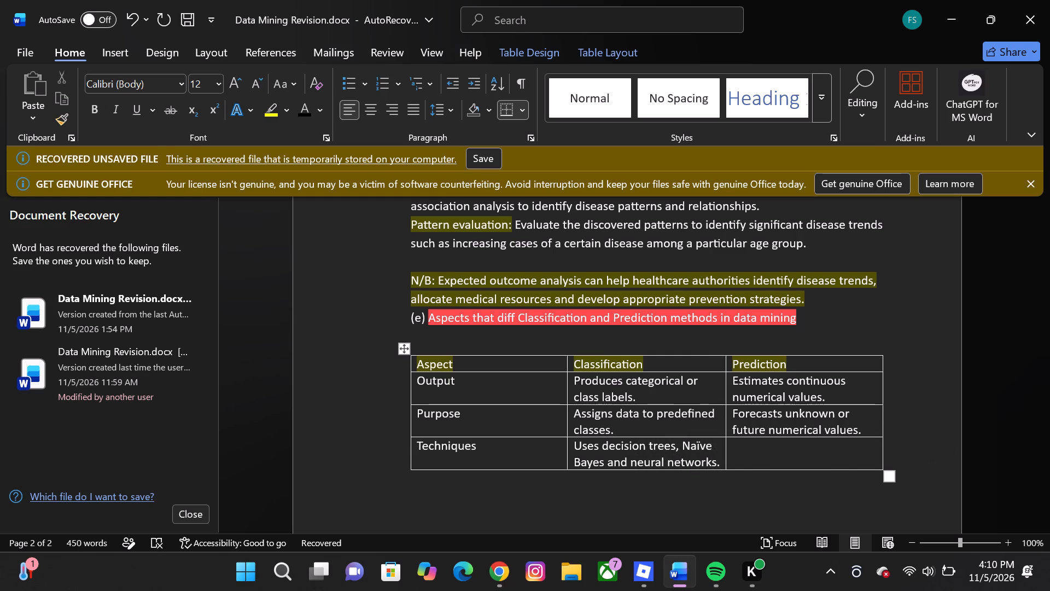
Fill the Techniques row's Prediction cell with "Uses regression, time-series analysis and neural networks.".
{"action": "left_click", "coordinate": [753, 453]}
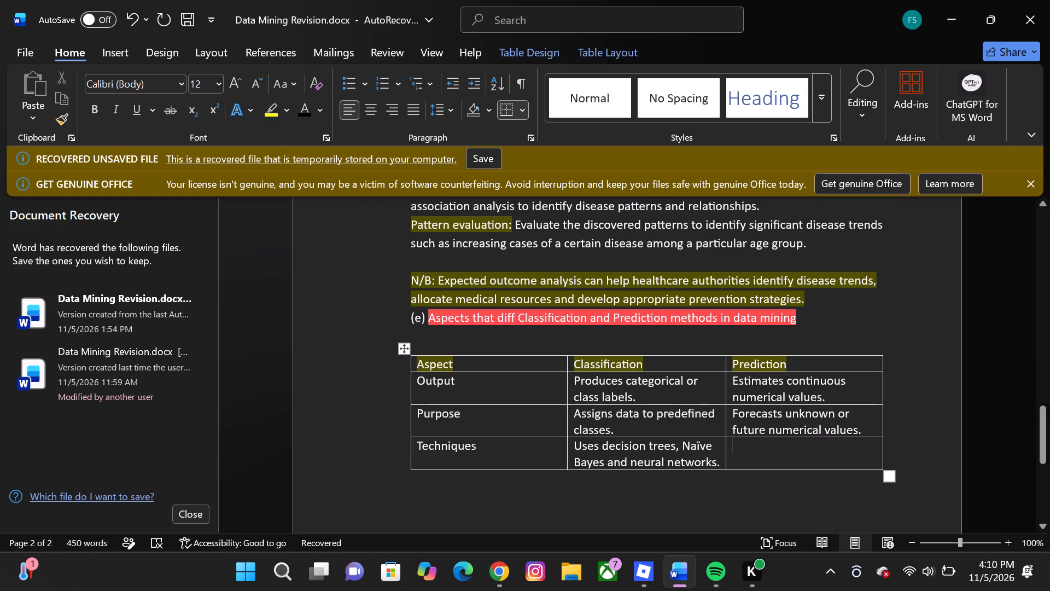
{"action": "key", "text": "shift+u"}
{"action": "type", "text": "ses"}
{"action": "key", "text": "space"}
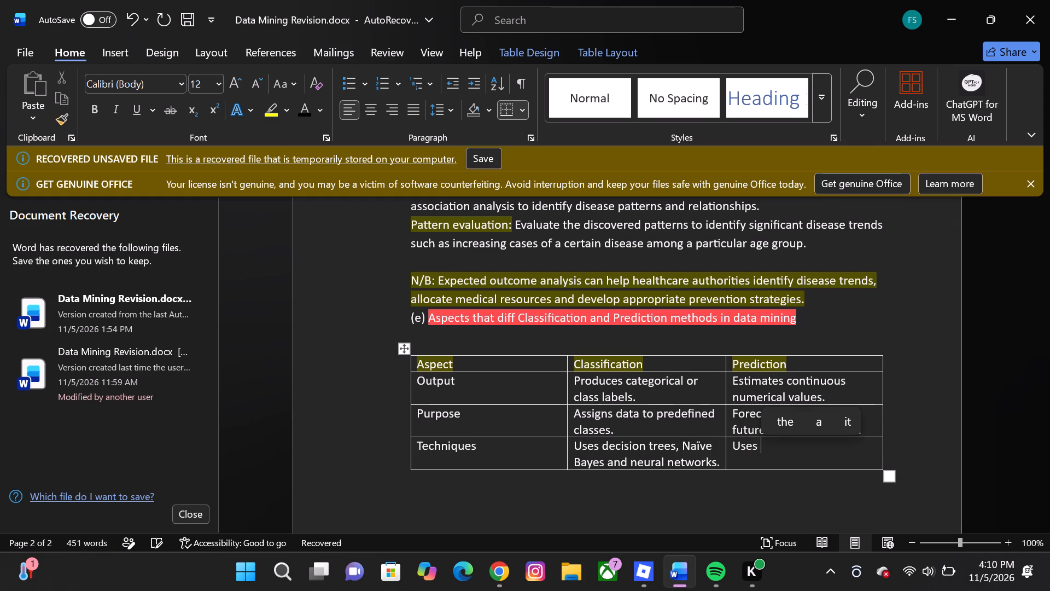
{"action": "type", "text": "regression"}
{"action": "key", "text": "space"}
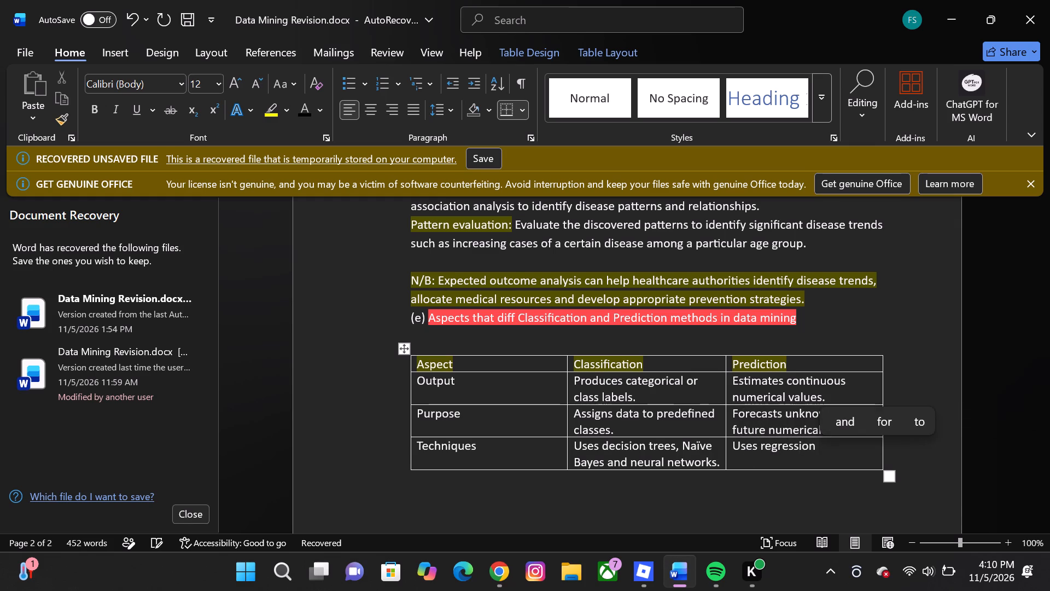
{"action": "key", "text": "BackSpace"}
{"action": "type", "text": ", time"}
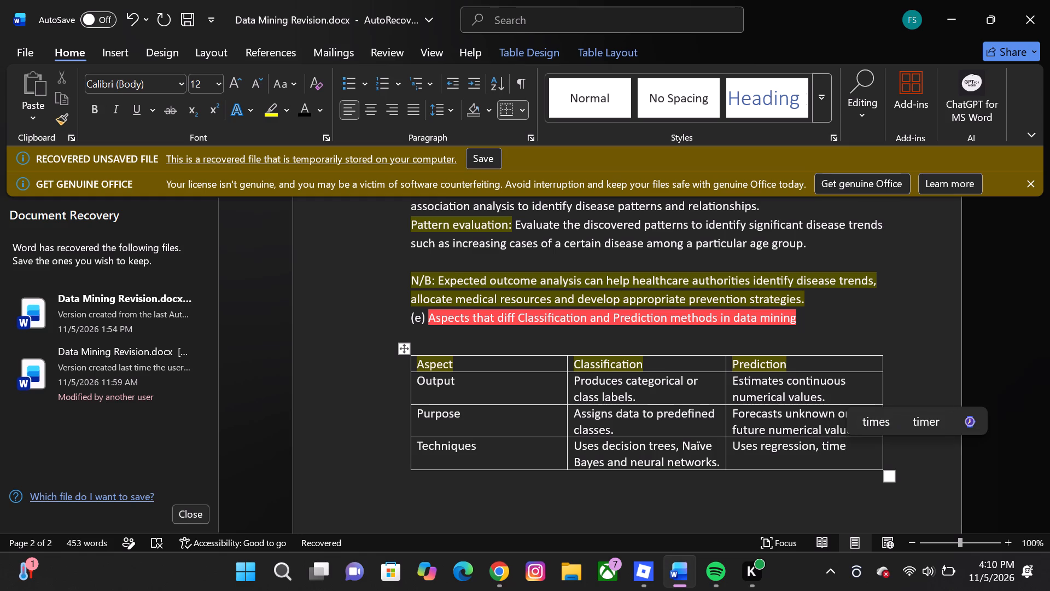
{"action": "key", "text": "minus"}
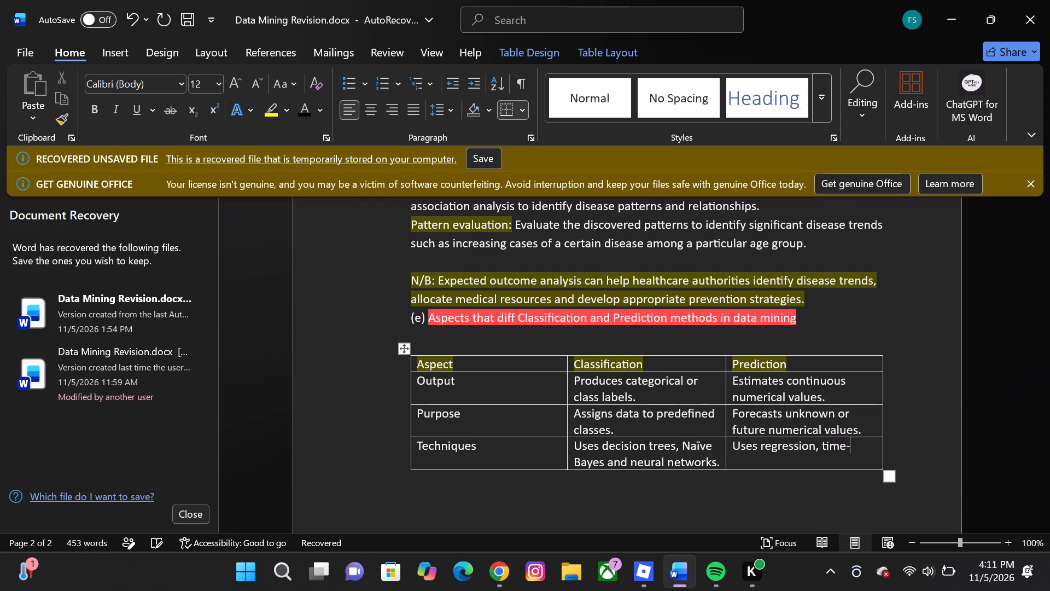
{"action": "type", "text": "series analysis and b"}
{"action": "key", "text": "BackSpace"}
{"action": "type", "text": "neural"}
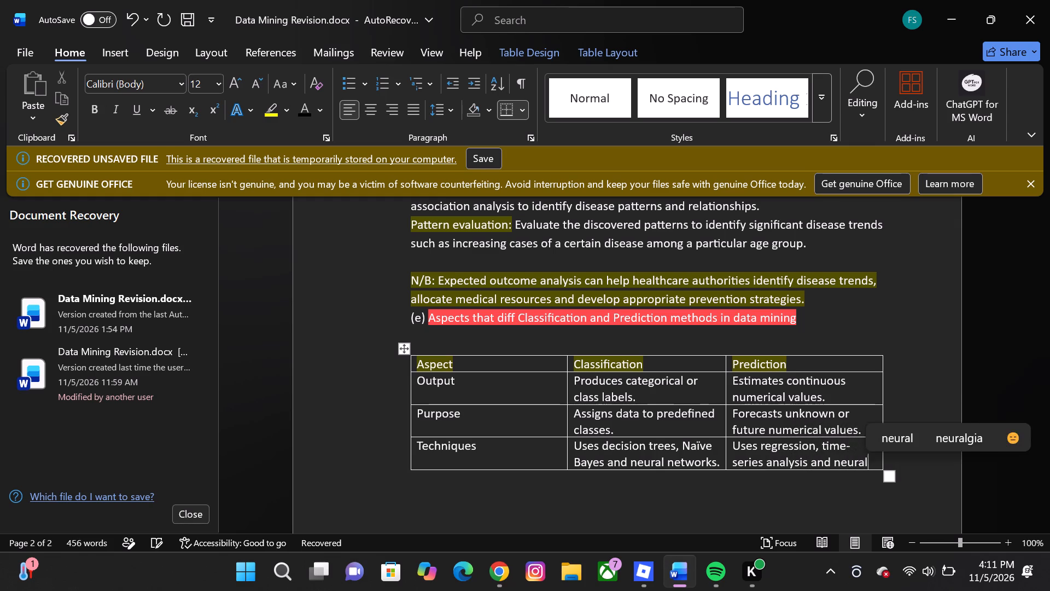
{"action": "key", "text": "space"}
{"action": "type", "text": "networks"}
{"action": "key", "text": "period"}
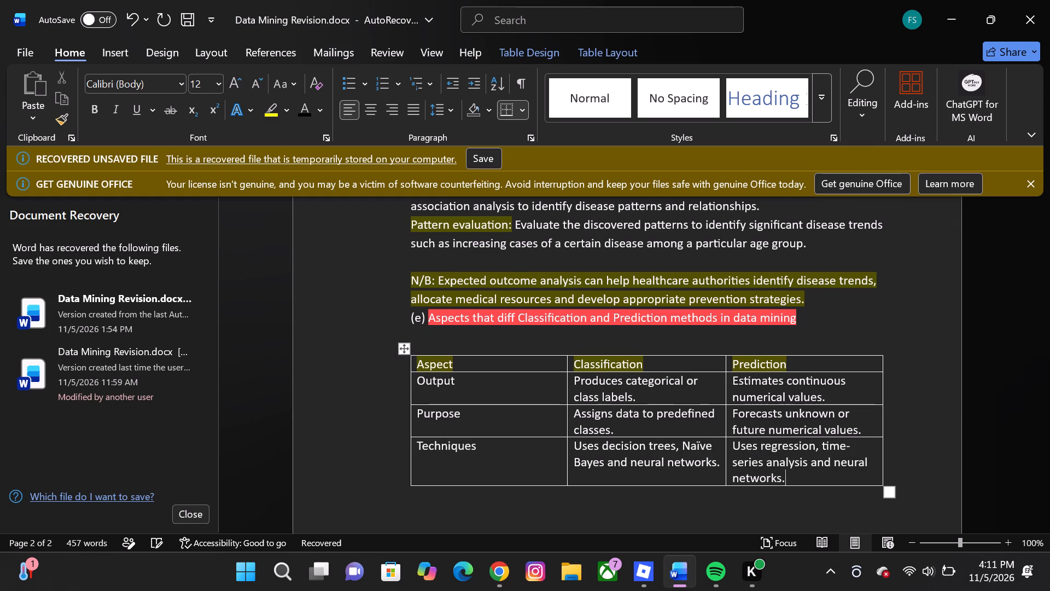
Start a new line of text below the comparison table with the label "Explanation=".
{"action": "key", "text": "Down"}
{"action": "key", "text": "Down"}
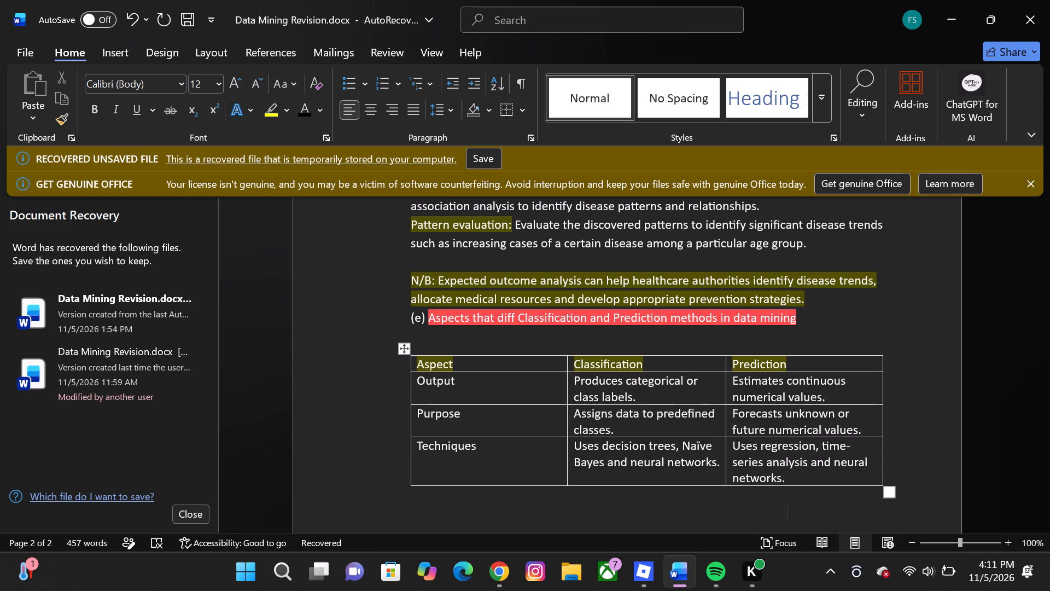
{"action": "key", "text": "Up"}
{"action": "key", "text": "shift+Return"}
{"action": "key", "text": "Up"}
{"action": "key", "text": "Down"}
{"action": "key", "text": "shift+e"}
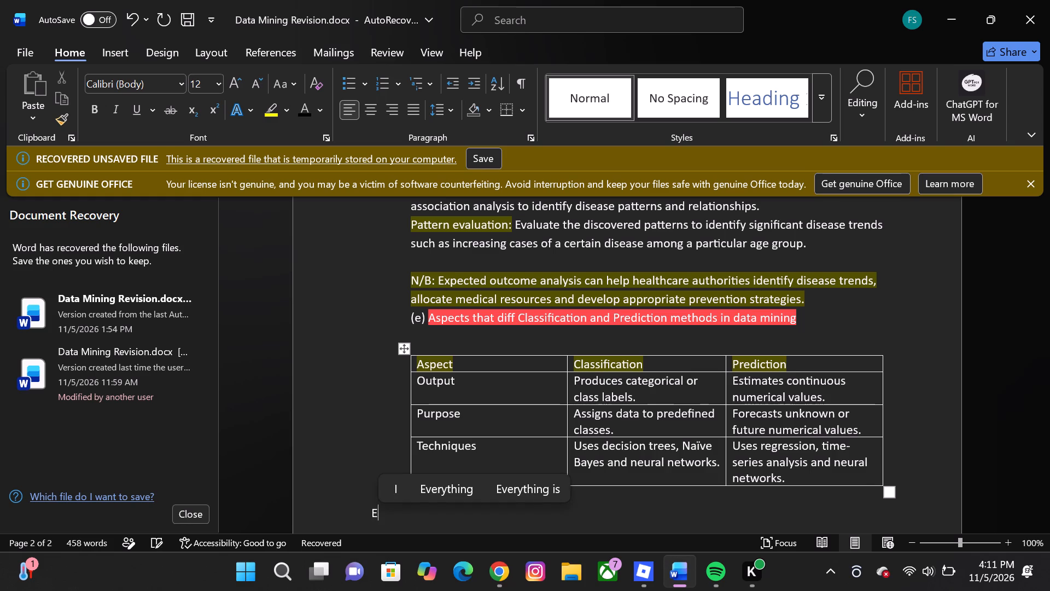
{"action": "type", "text": "xplanation"}
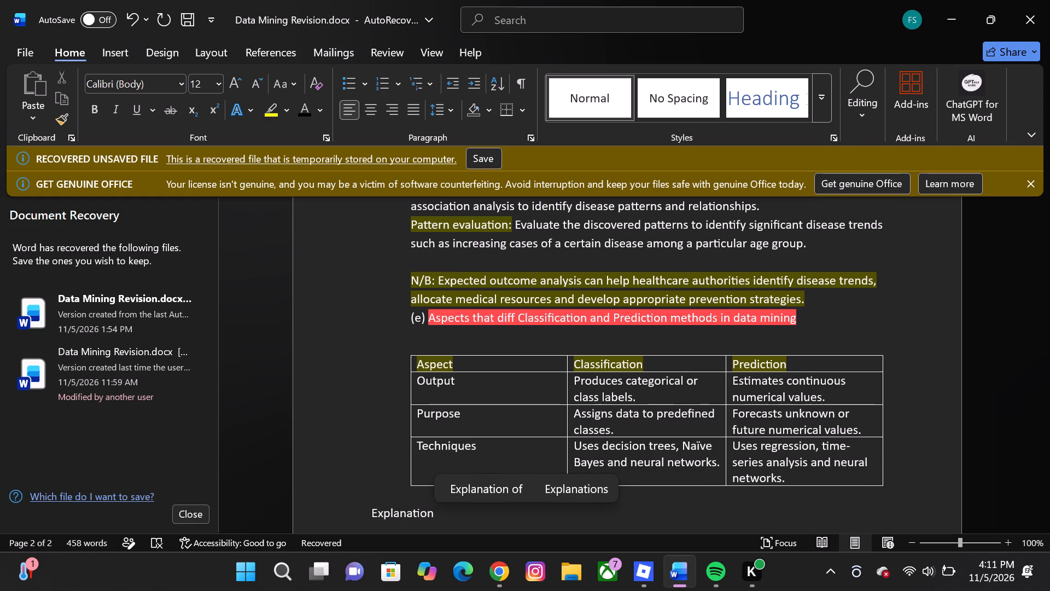
{"action": "key", "text": "equal"}
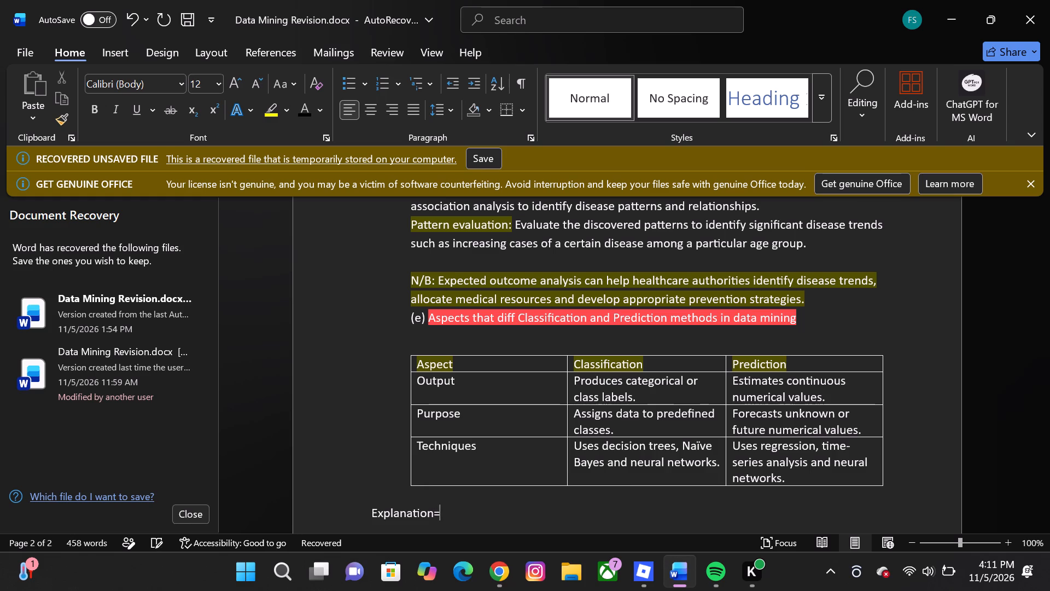
{"action": "key", "text": "space"}
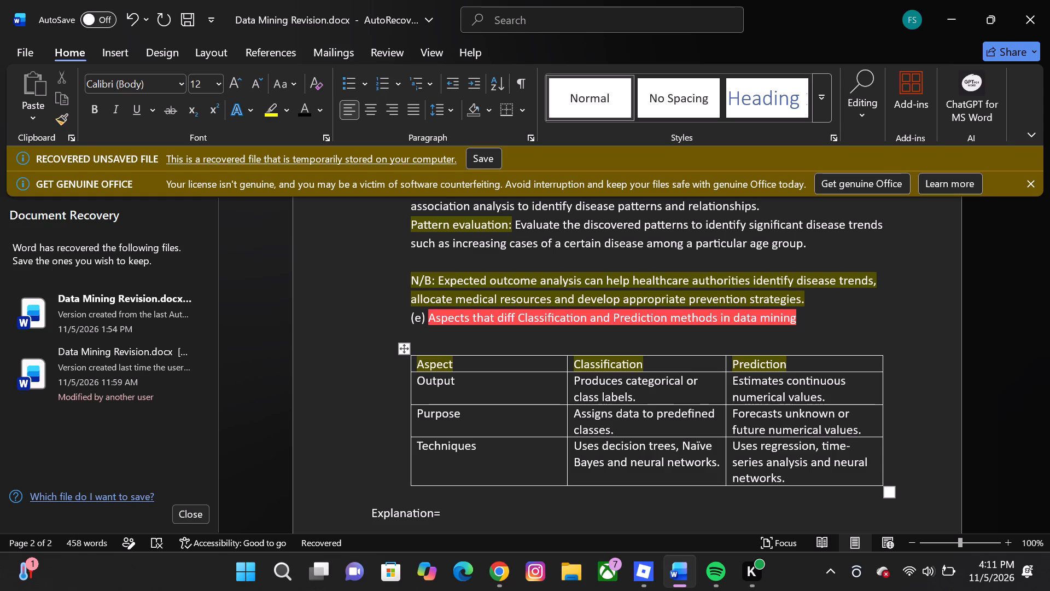
Add the first point's heading "(i) Nature of output:" after the "Explanation=" label.
{"action": "key", "text": "9"}
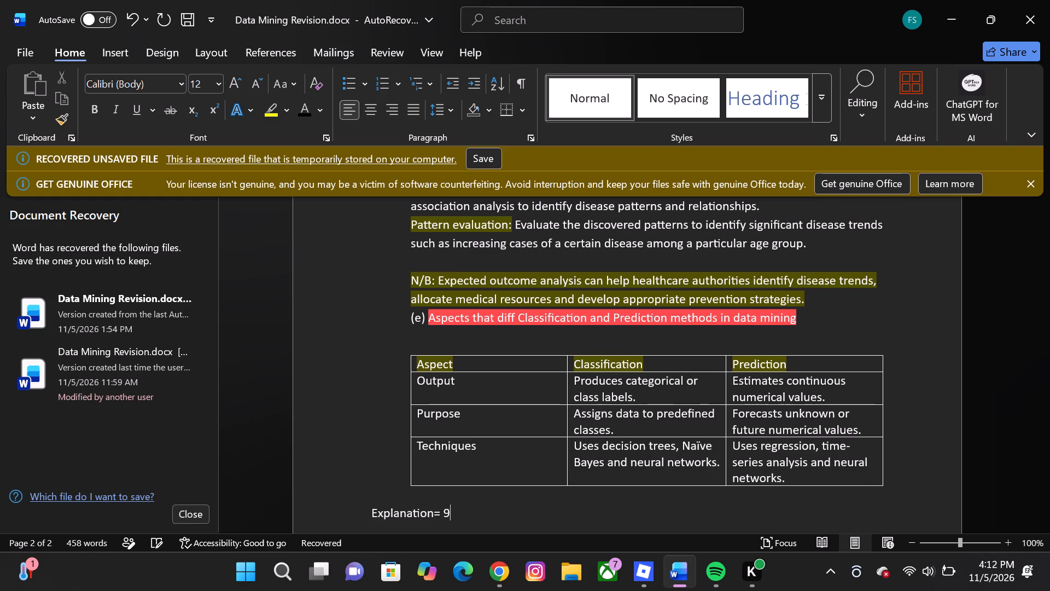
{"action": "key", "text": "BackSpace"}
{"action": "type", "text": "(i0"}
{"action": "key", "text": "BackSpace"}
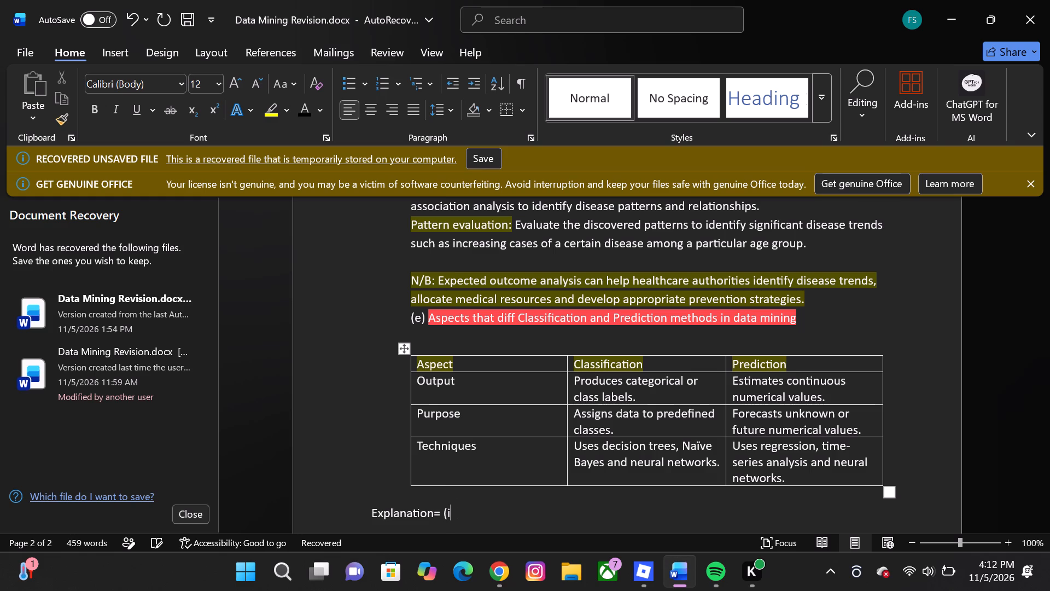
{"action": "type", "text": ")"}
{"action": "key", "text": "space"}
{"action": "type", "text": "Na"}
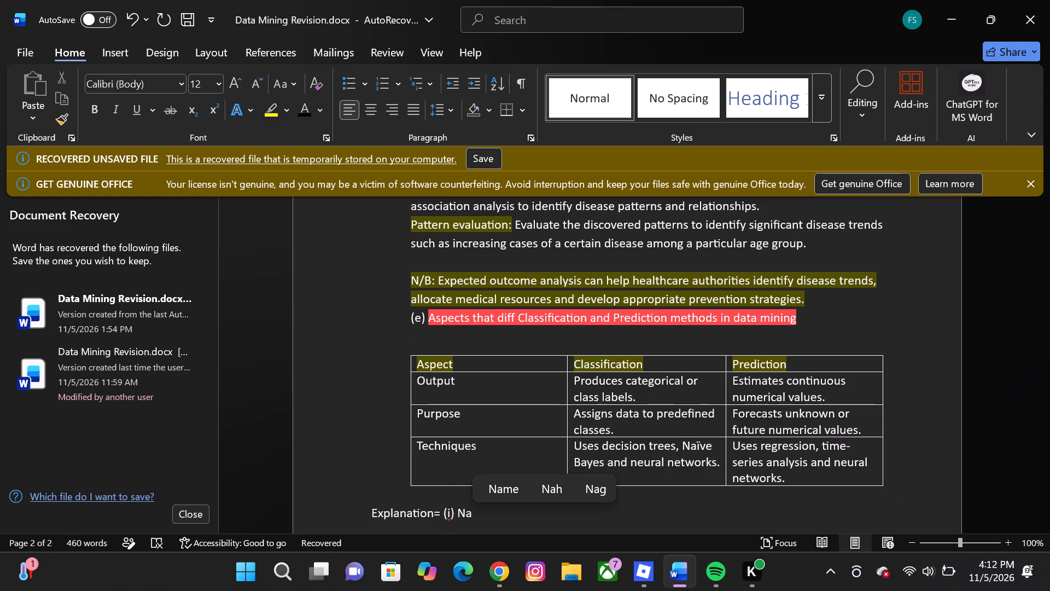
{"action": "type", "text": "ture of"}
{"action": "key", "text": "space"}
{"action": "type", "text": "outpi"}
{"action": "key", "text": "BackSpace"}
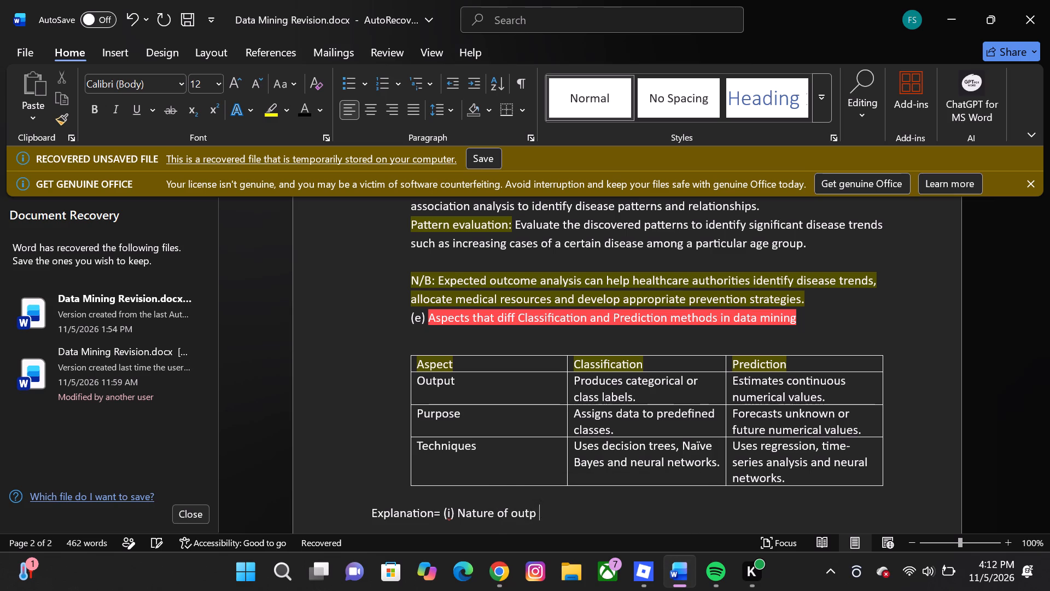
{"action": "type", "text": "ut"}
{"action": "key", "text": "space"}
{"action": "key", "text": "BackSpace"}
{"action": "key", "text": "minus"}
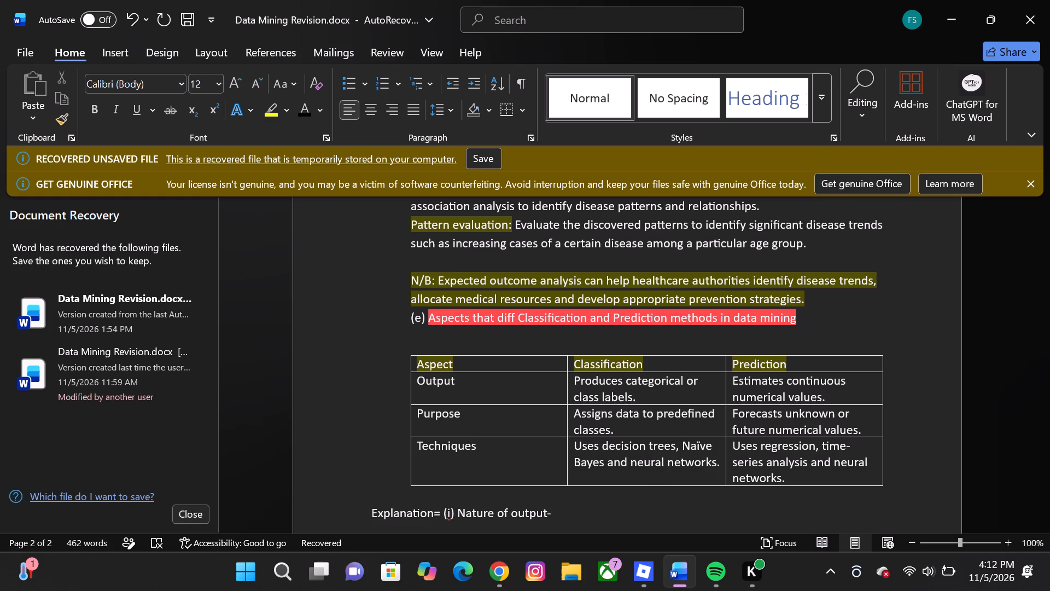
{"action": "key", "text": "BackSpace"}
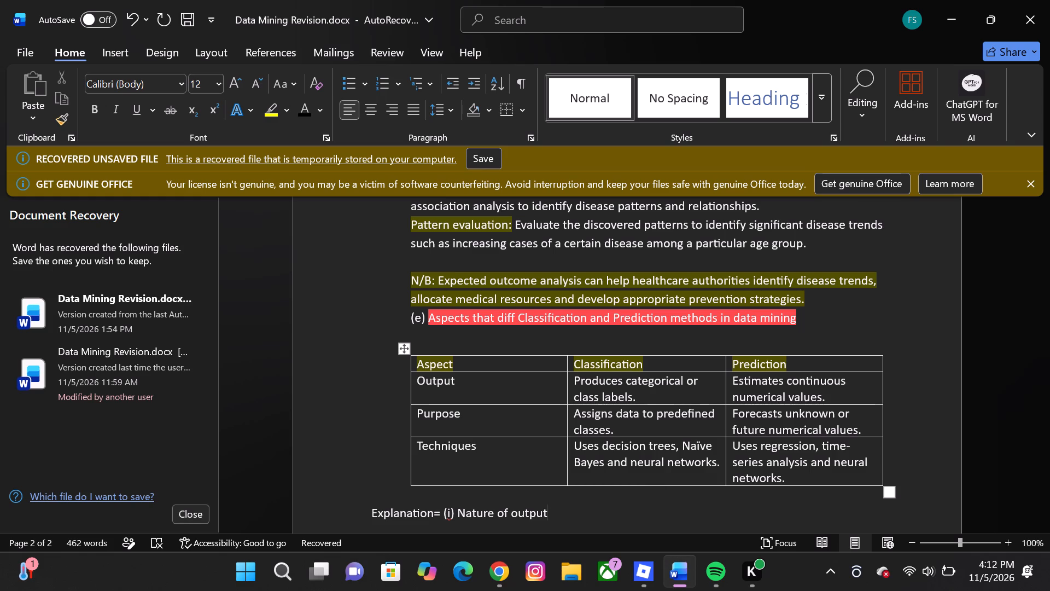
{"action": "key", "text": "shift+colon"}
{"action": "key", "text": "space"}
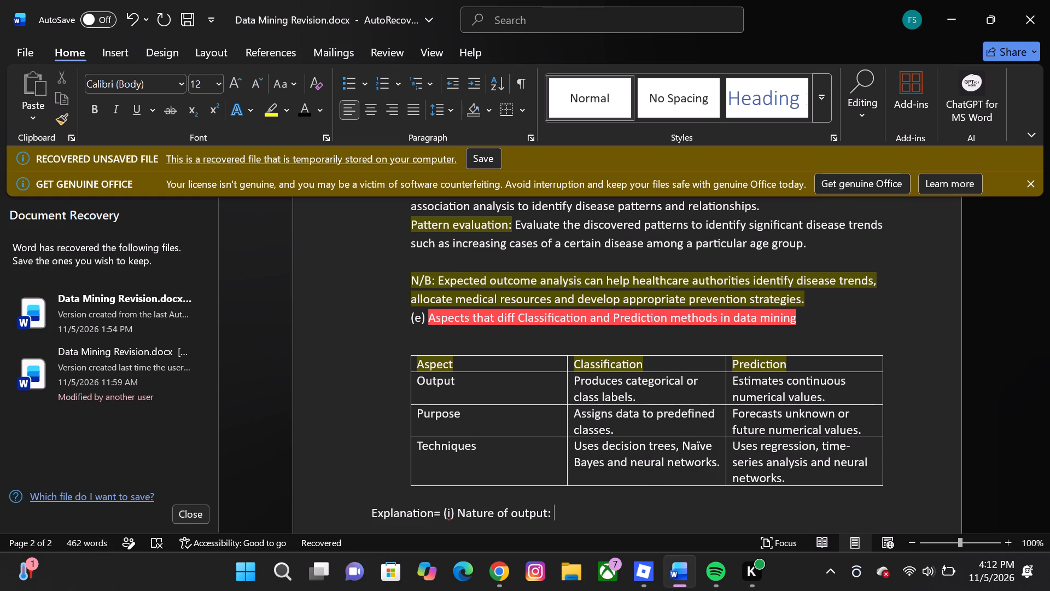
Begin the explanation after "(i) Nature of output:" with "Classification produces distinct outputs".
{"action": "type", "text": "Classi"}
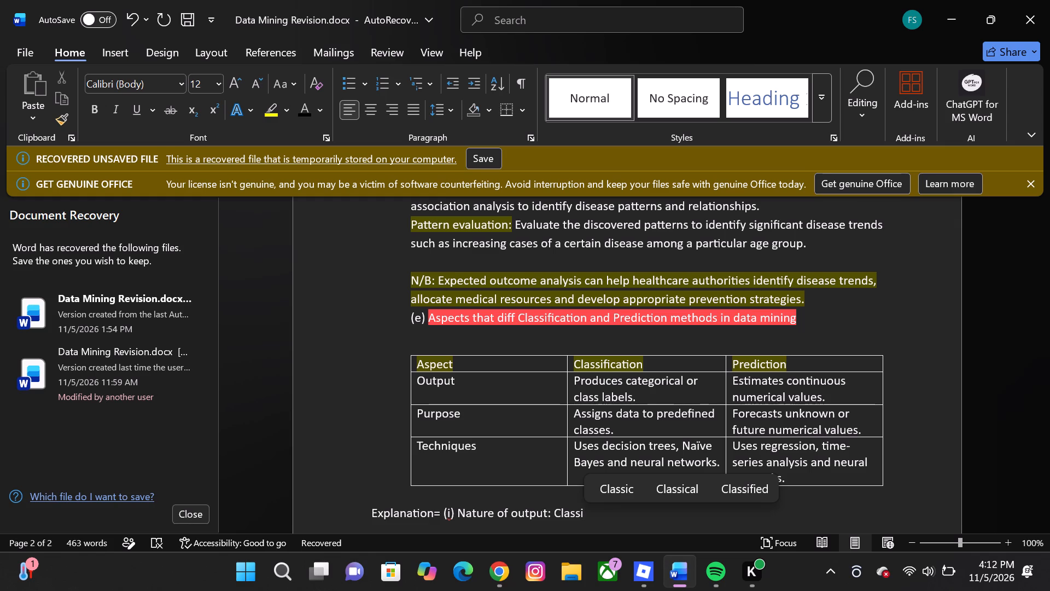
{"action": "type", "text": "fi"}
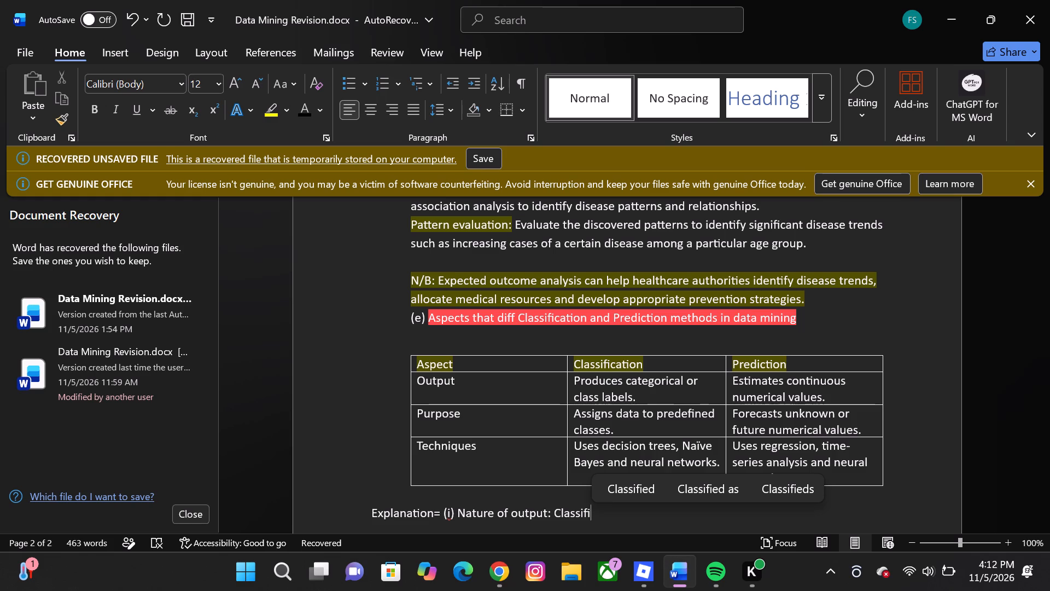
{"action": "type", "text": "ca"}
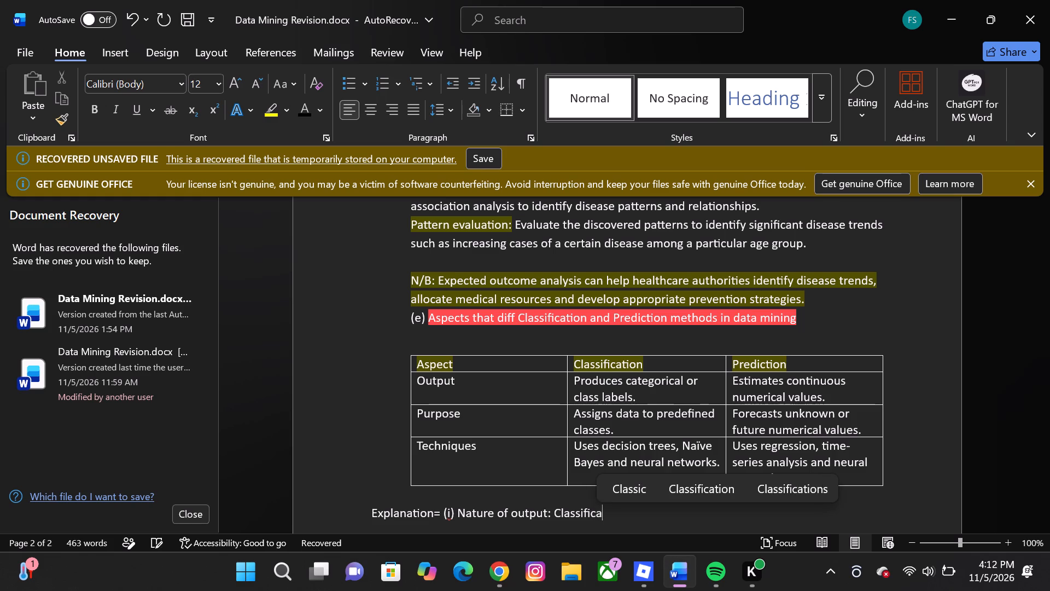
{"action": "type", "text": "tion produces di"}
{"action": "type", "text": "stinct ou"}
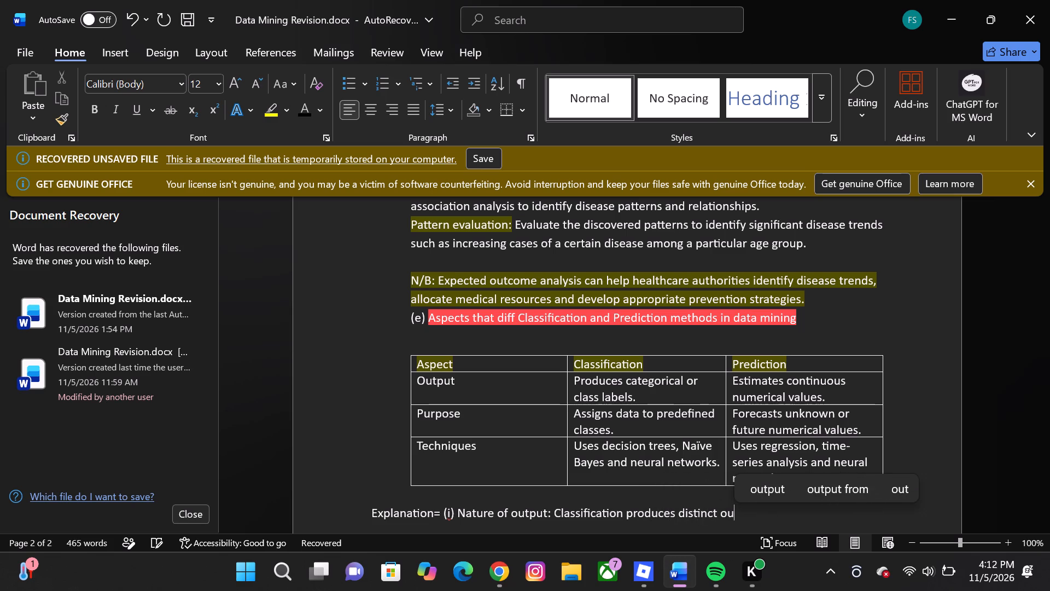
{"action": "type", "text": "tputs"}
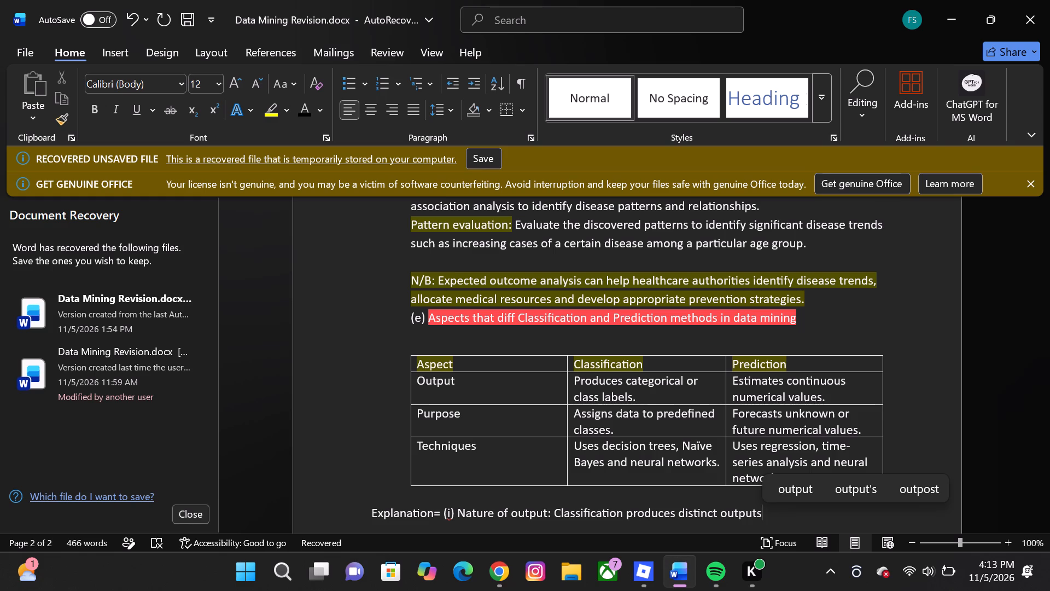
Replace "distinct outputs" with "discrete outputs" in the Nature of output explanation.
{"action": "key", "text": "BackSpace"}
{"action": "key", "text": "BackSpace"}
{"action": "key", "text": "BackSpace"}
{"action": "key", "text": "BackSpace"}
{"action": "key", "text": "BackSpace"}
{"action": "key", "text": "BackSpace"}
{"action": "key", "text": "BackSpace"}
{"action": "key", "text": "BackSpace"}
{"action": "key", "text": "BackSpace"}
{"action": "key", "text": "BackSpace"}
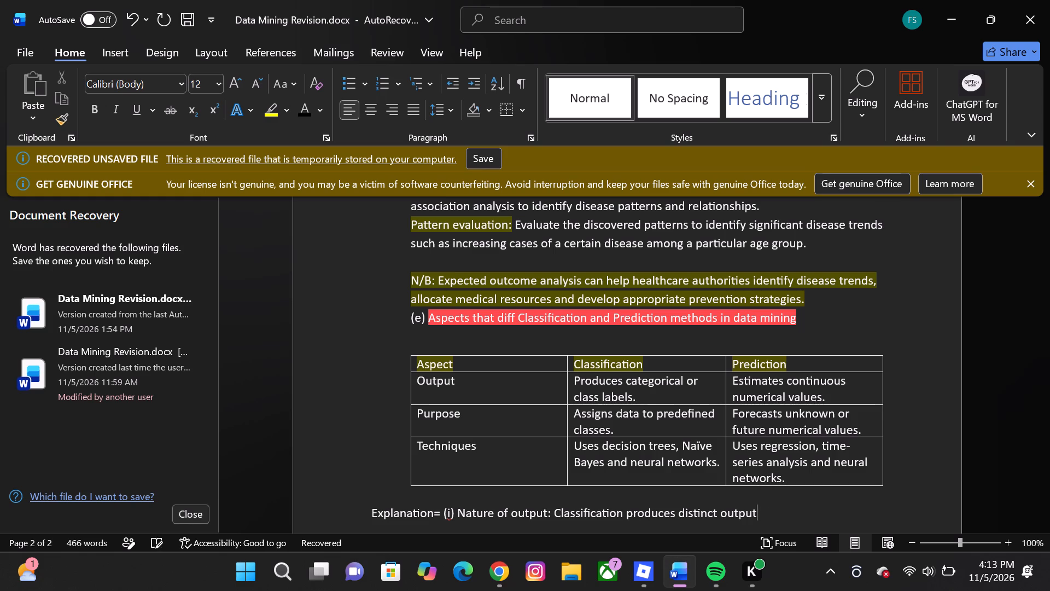
{"action": "key", "text": "BackSpace"}
{"action": "key", "text": "BackSpace"}
{"action": "key", "text": "BackSpace"}
{"action": "type", "text": "cret"}
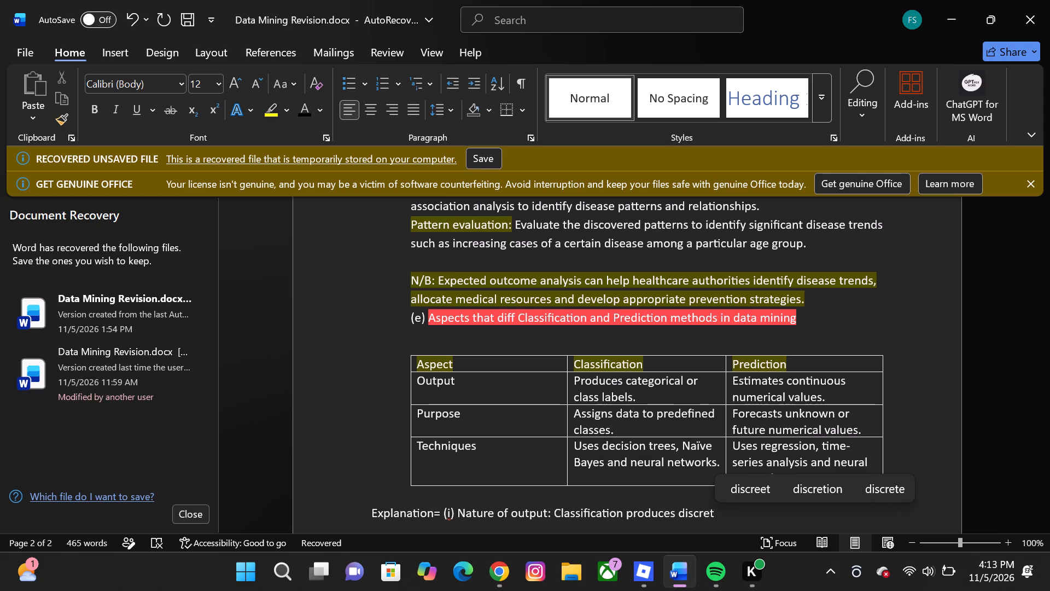
{"action": "key", "text": "e"}
{"action": "key", "text": "space"}
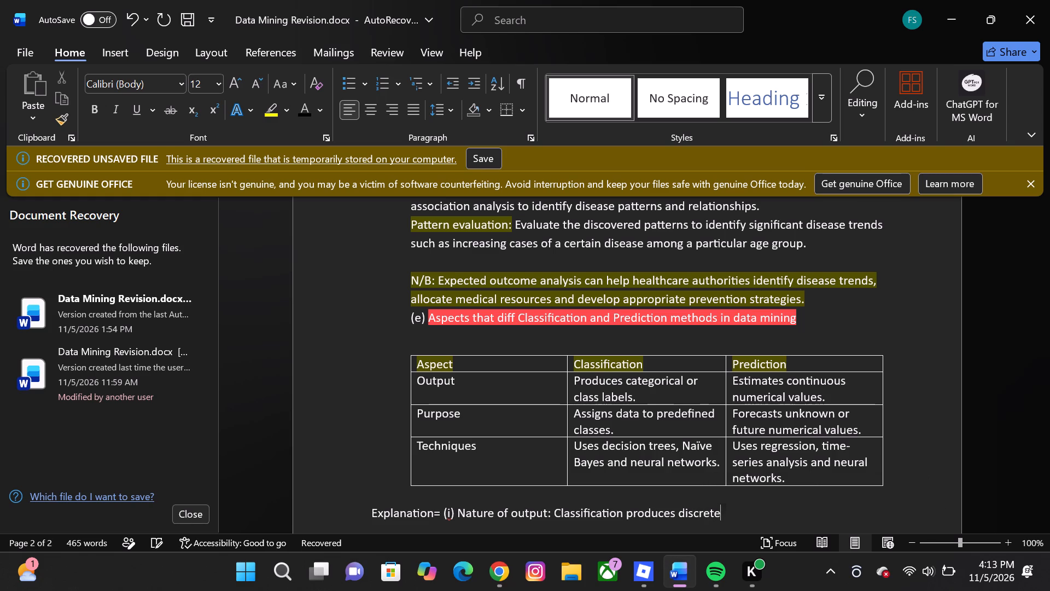
{"action": "type", "text": "outputs"}
{"action": "key", "text": "space"}
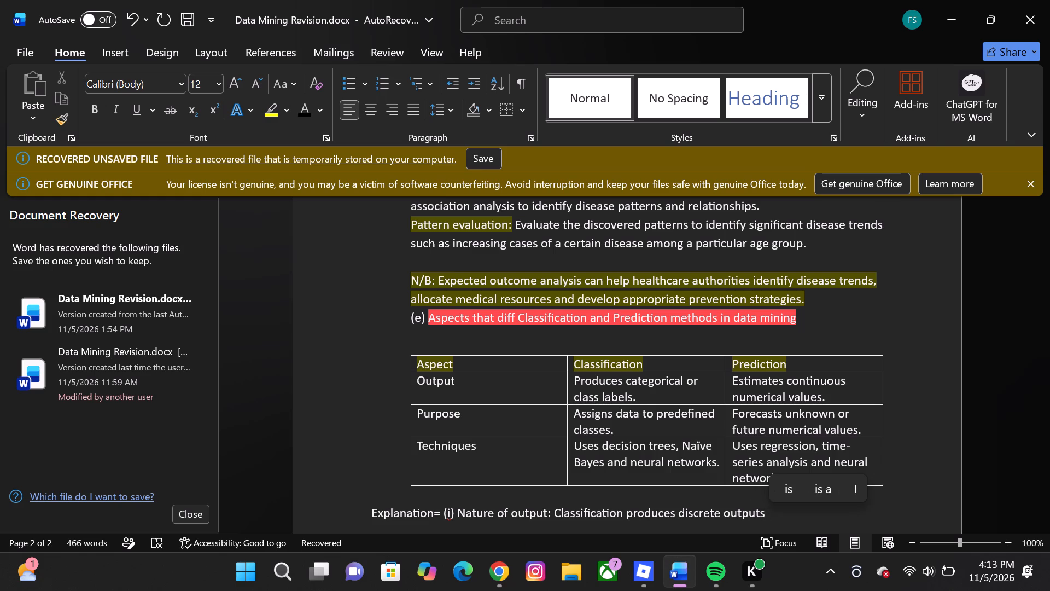
Continue the classification sentence with the examples "such as yes or no, approved or rejected,".
{"action": "type", "text": "such"}
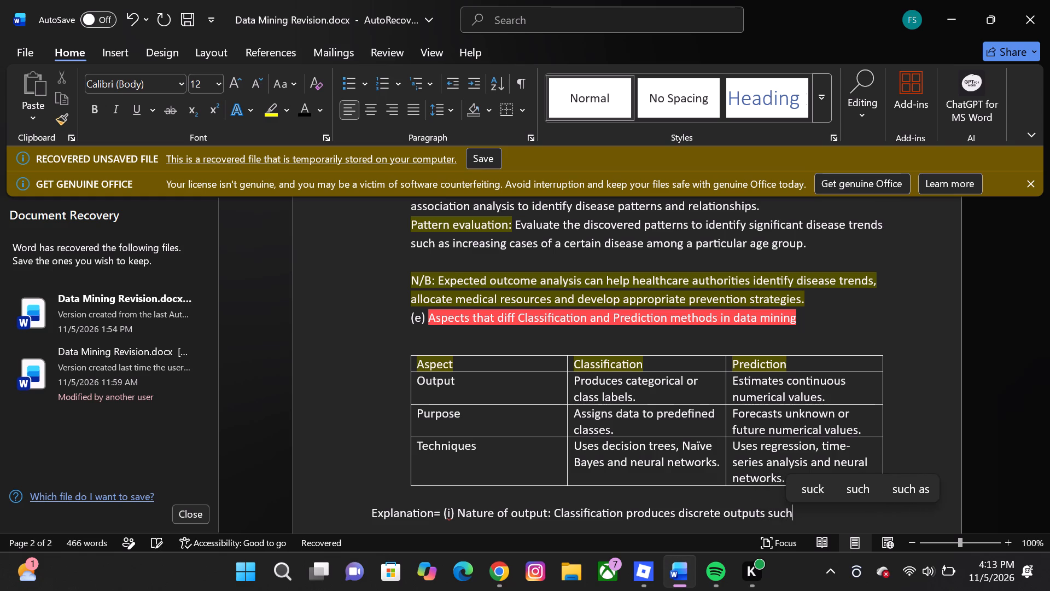
{"action": "key", "text": "space"}
{"action": "type", "text": "as yes"}
{"action": "key", "text": "space"}
{"action": "type", "text": "or no"}
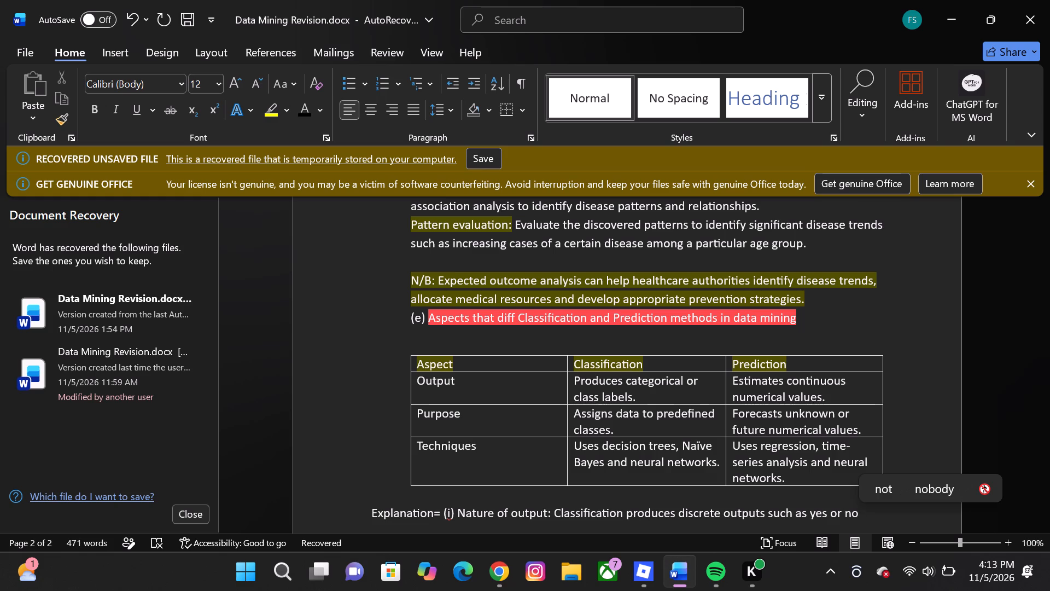
{"action": "type", "text": ","}
{"action": "key", "text": "space"}
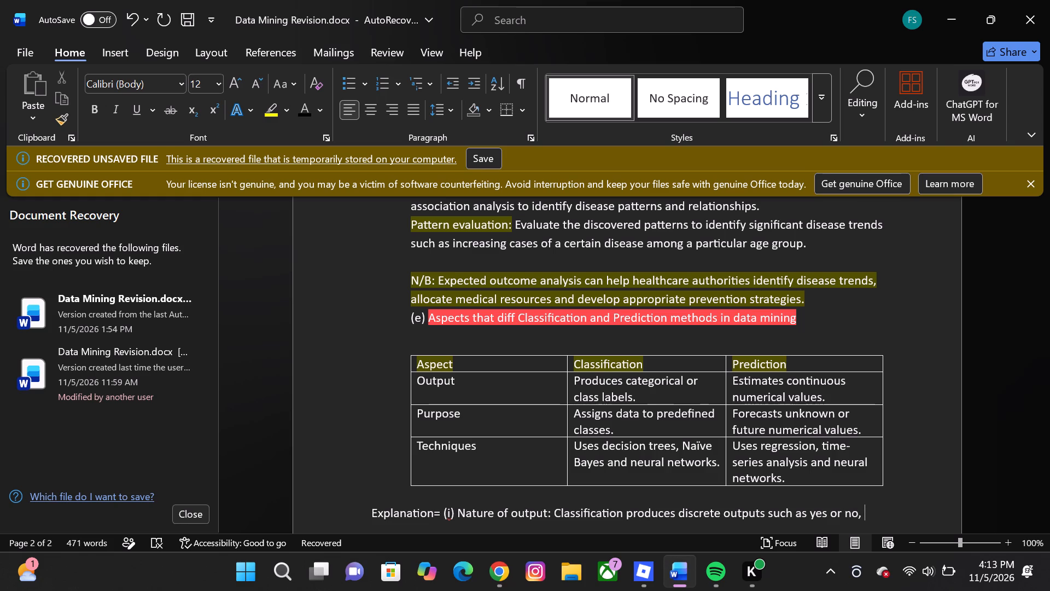
{"action": "type", "text": "approved or"}
{"action": "key", "text": "space"}
{"action": "type", "text": "reje"}
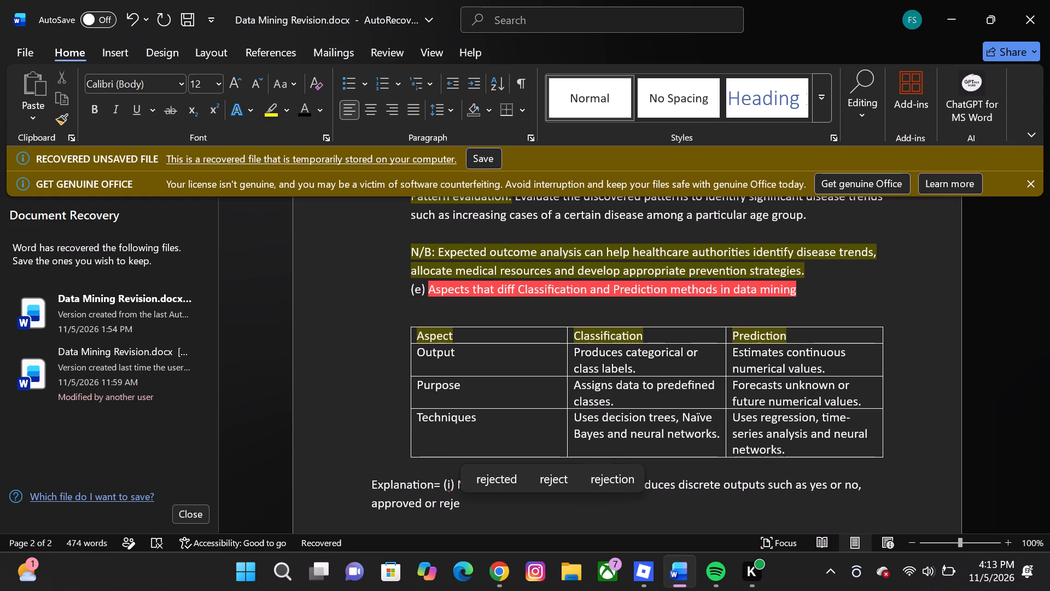
{"action": "key", "text": "c"}
{"action": "type", "text": "ted"}
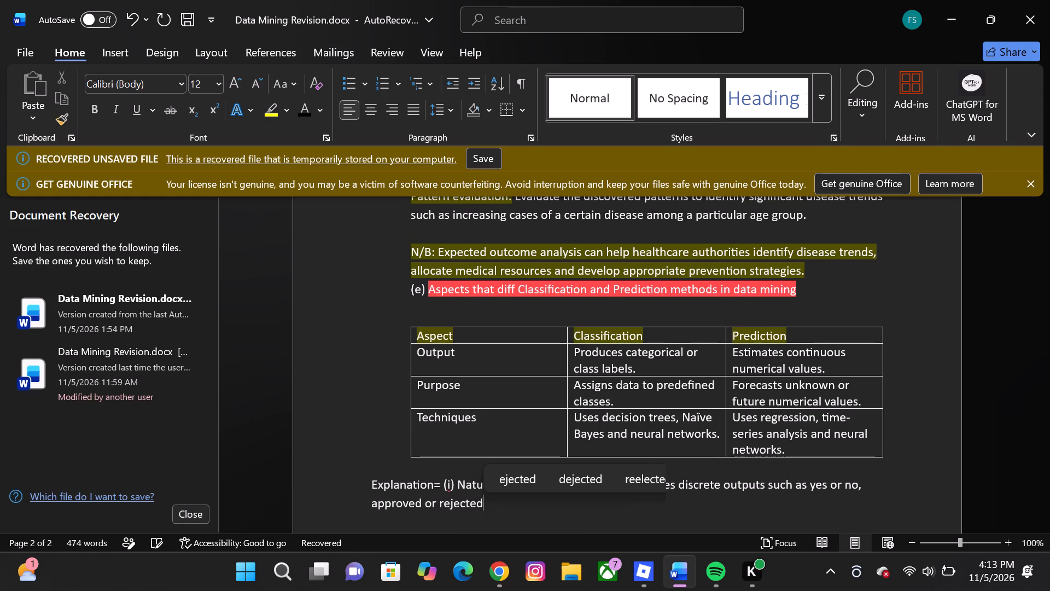
{"action": "key", "text": "space"}
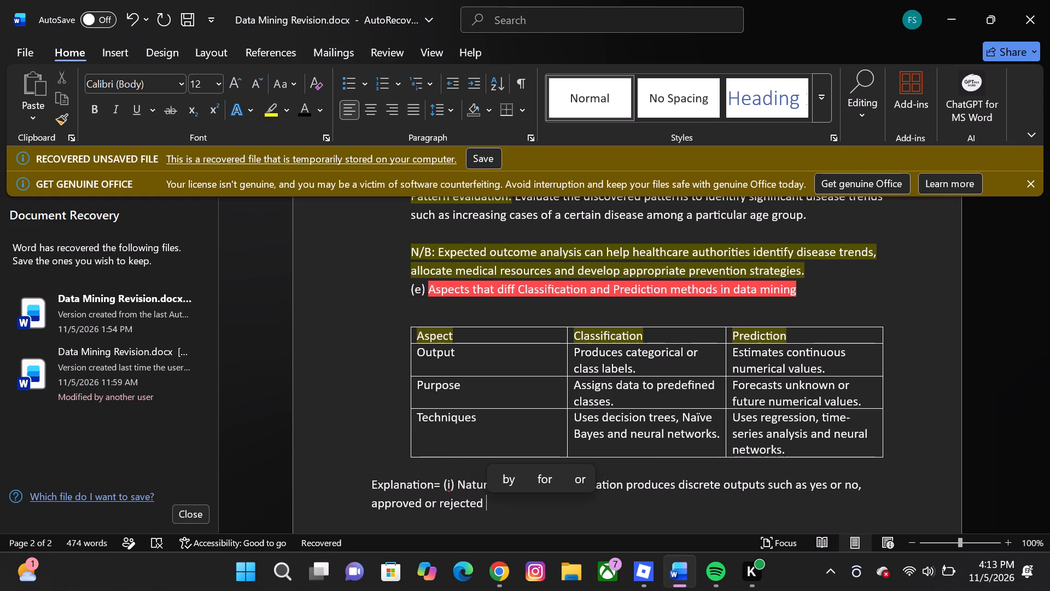
{"action": "key", "text": "BackSpace"}
{"action": "type", "text": ","}
{"action": "key", "text": "space"}
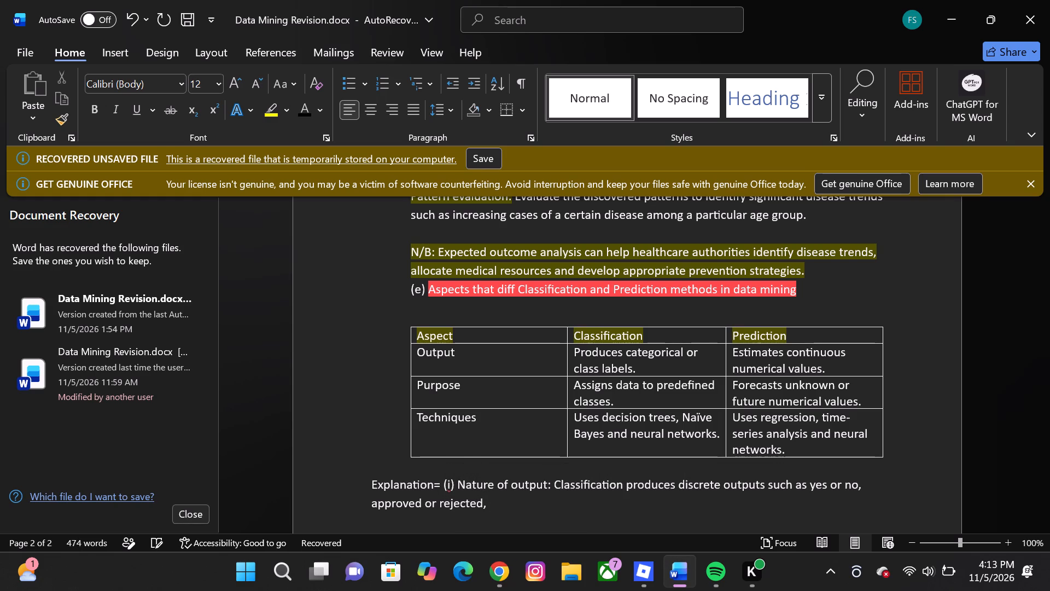
Finish the list of classification examples with "accepted or denied or high or low risk.".
{"action": "type", "text": "accepted or denied"}
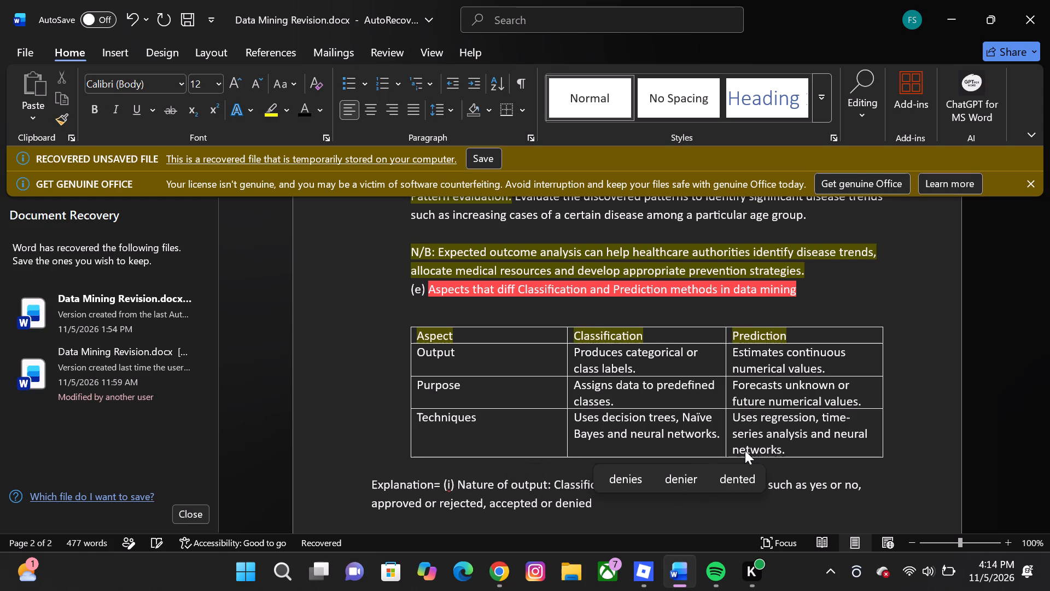
{"action": "key", "text": "space"}
{"action": "type", "text": "or high"}
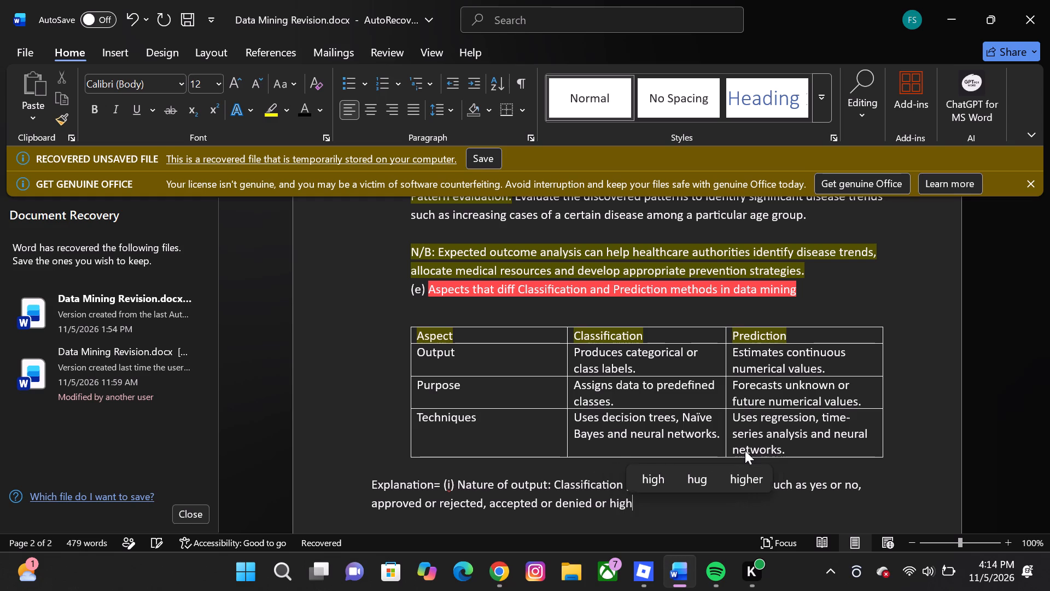
{"action": "key", "text": "space"}
{"action": "type", "text": "or low risk"}
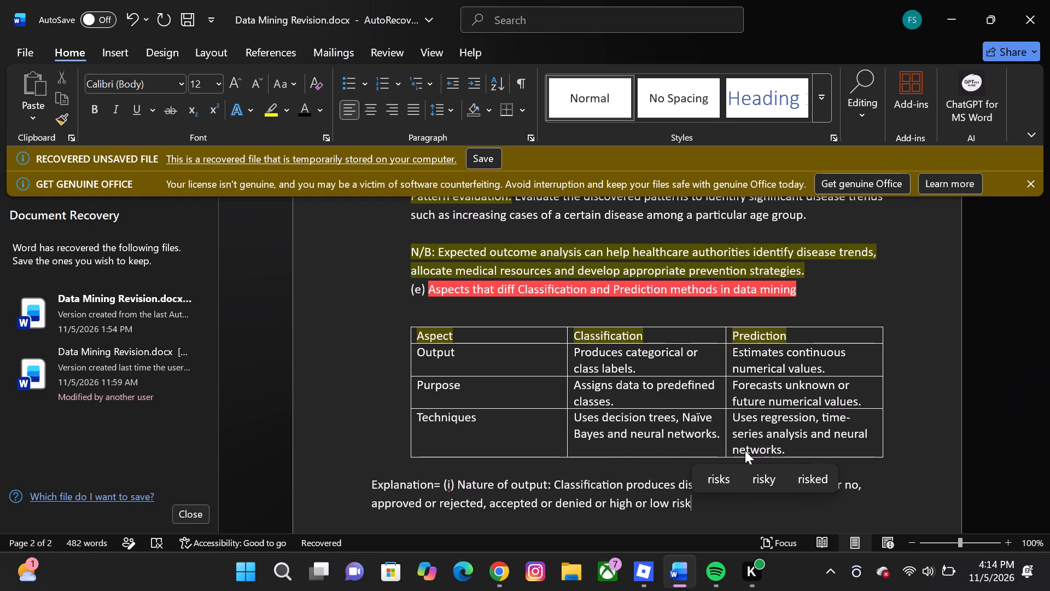
{"action": "key", "text": "period"}
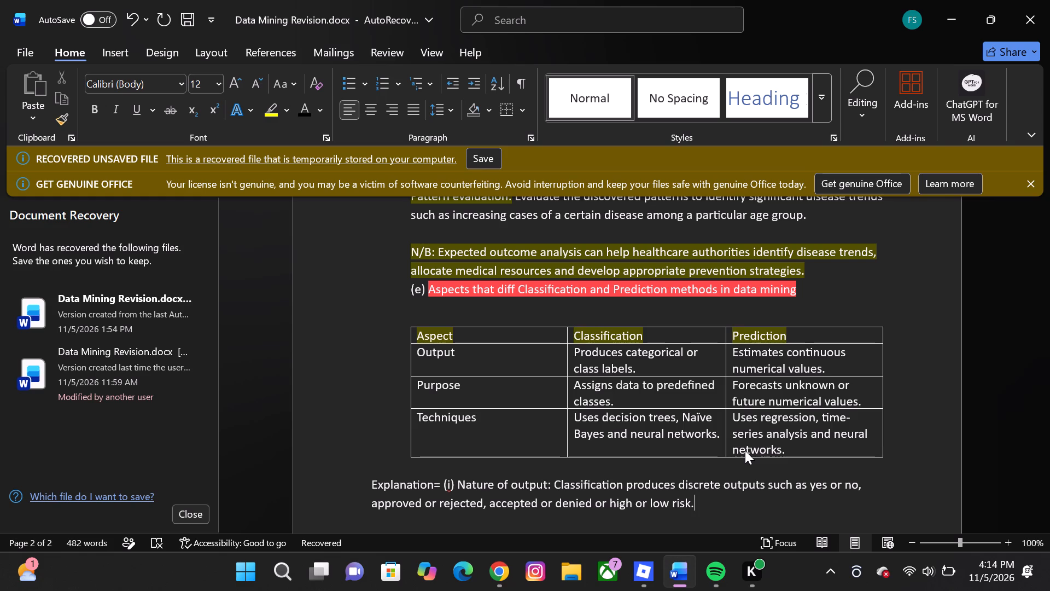
Replace the full stop after "low risk" with ", while" to continue the sentence.
{"action": "key", "text": "space"}
{"action": "type", "text": "whil"}
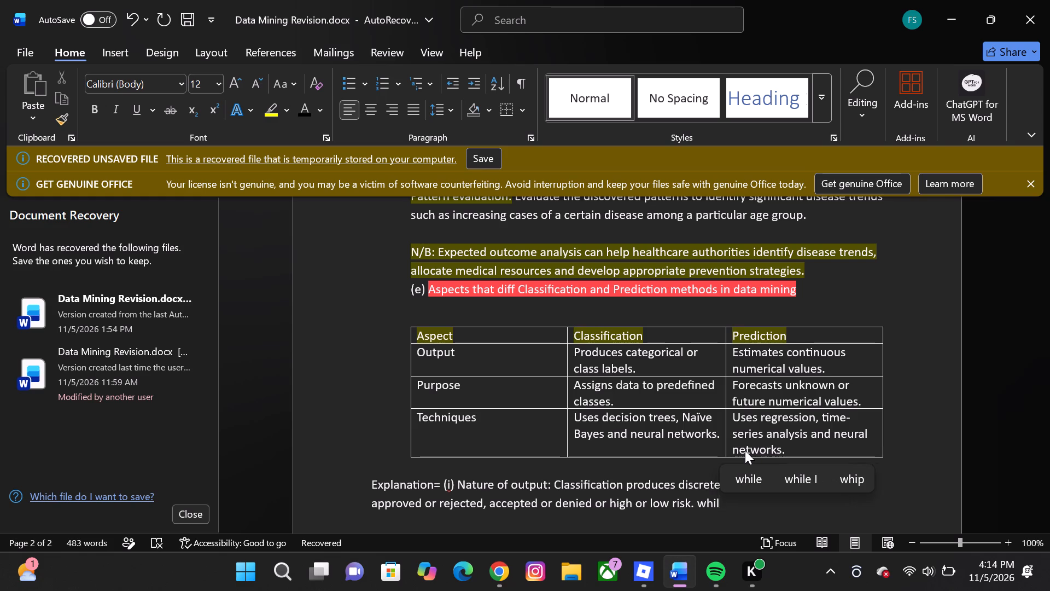
{"action": "key", "text": "BackSpace"}
{"action": "key", "text": "BackSpace"}
{"action": "key", "text": "BackSpace"}
{"action": "key", "text": "BackSpace"}
{"action": "key", "text": "BackSpace"}
{"action": "key", "text": "BackSpace"}
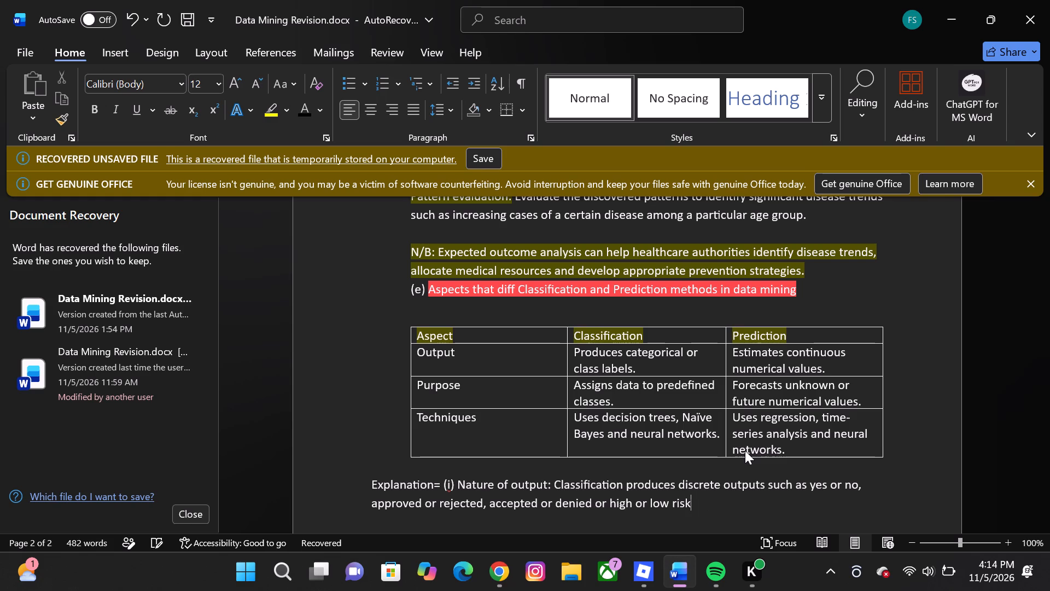
{"action": "key", "text": "space"}
{"action": "key", "text": "BackSpace"}
{"action": "type", "text": ", while"}
{"action": "key", "text": "space"}
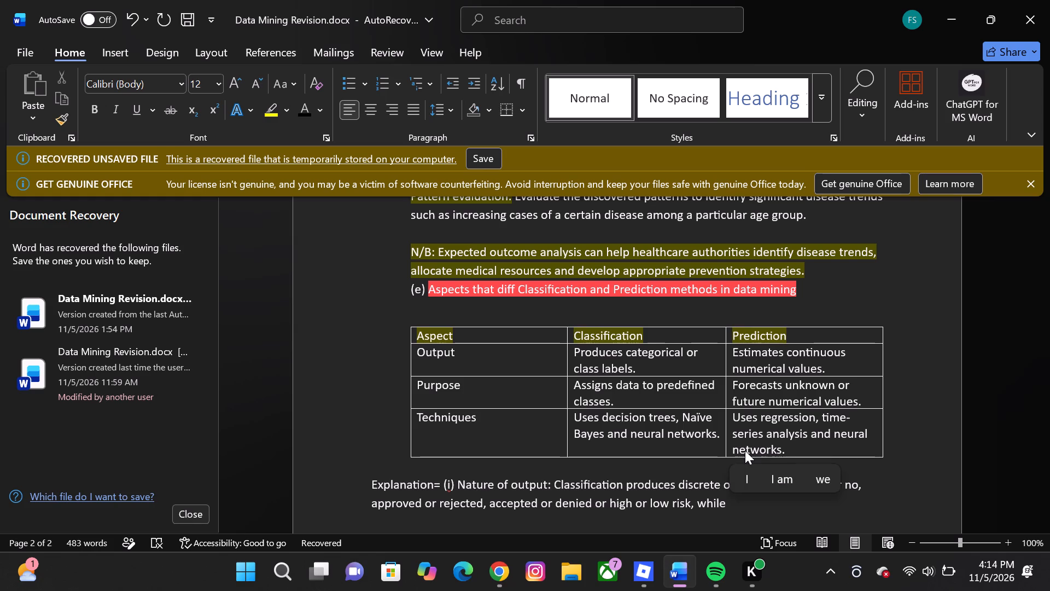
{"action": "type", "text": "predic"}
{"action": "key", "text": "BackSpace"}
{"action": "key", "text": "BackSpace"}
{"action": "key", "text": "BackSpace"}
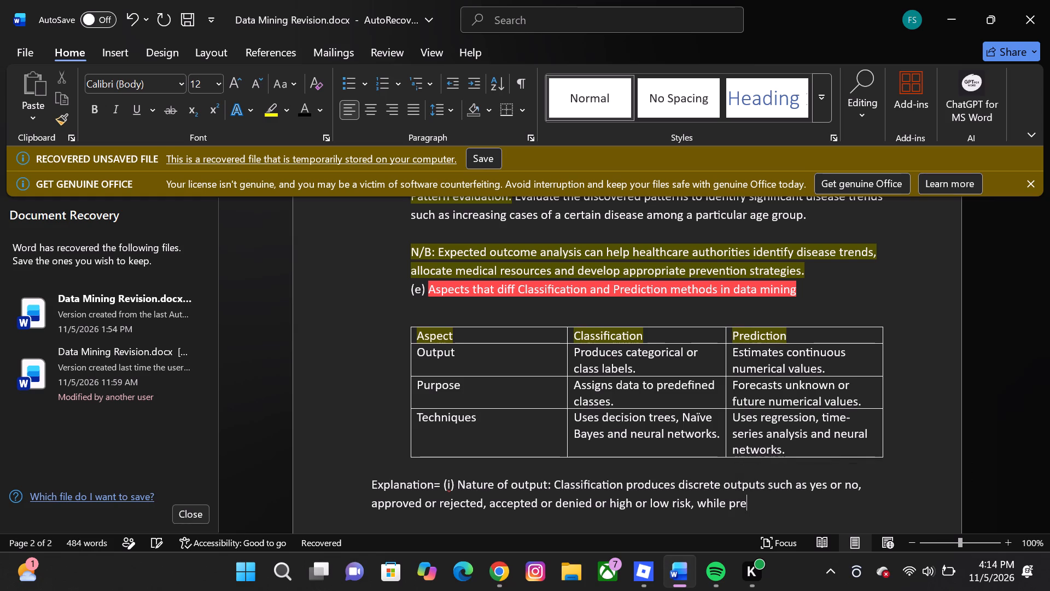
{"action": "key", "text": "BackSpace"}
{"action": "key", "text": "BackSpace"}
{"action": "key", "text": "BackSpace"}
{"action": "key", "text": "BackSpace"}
Add the contrasting clause "prediction produces numerical outputs" after "while".
{"action": "key", "text": "space"}
{"action": "type", "text": "prediction"}
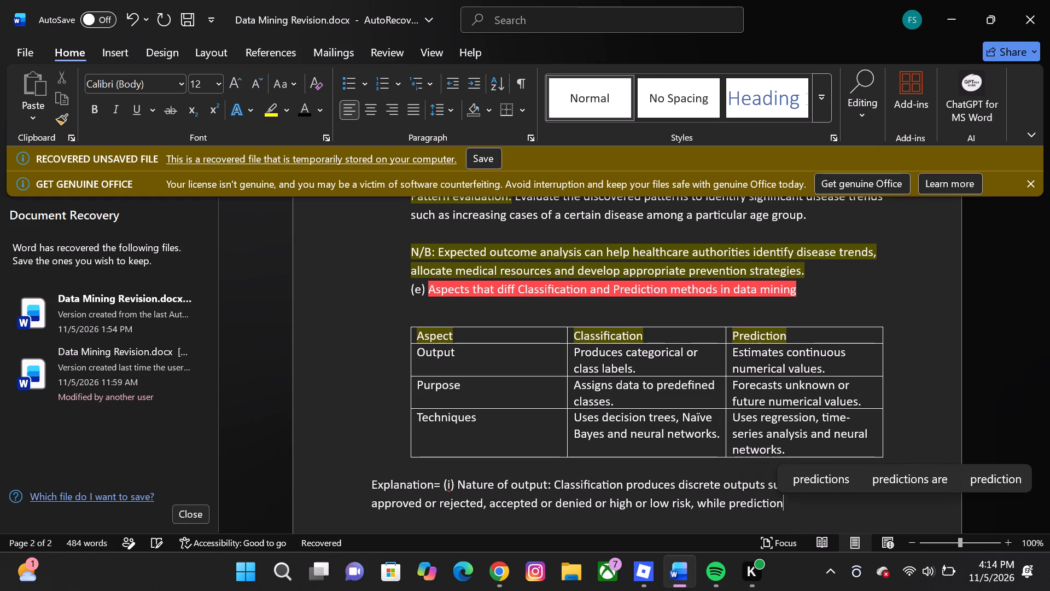
{"action": "key", "text": "space"}
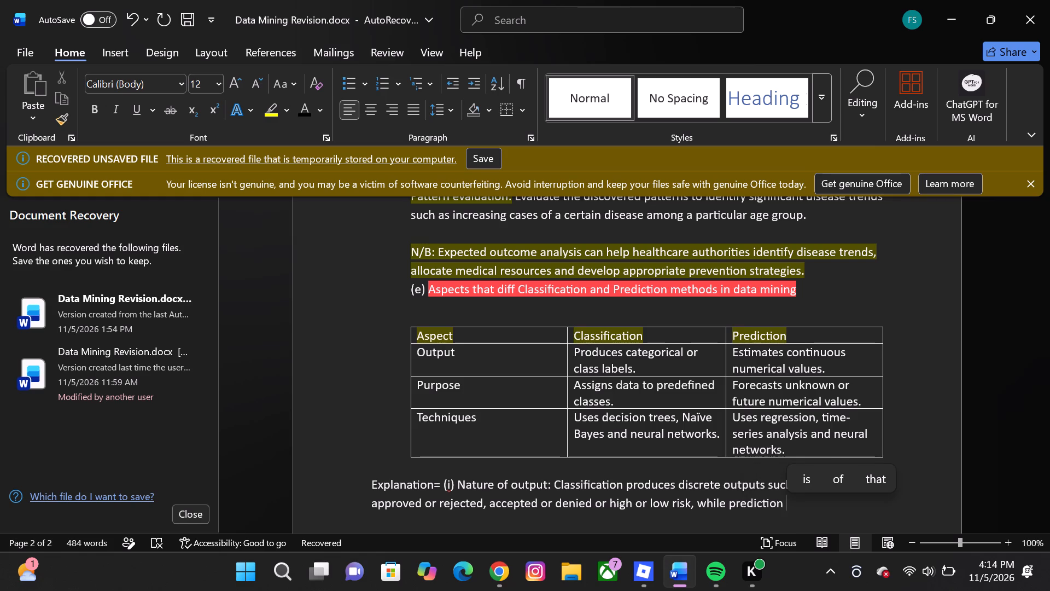
{"action": "type", "text": "produces"}
{"action": "key", "text": "space"}
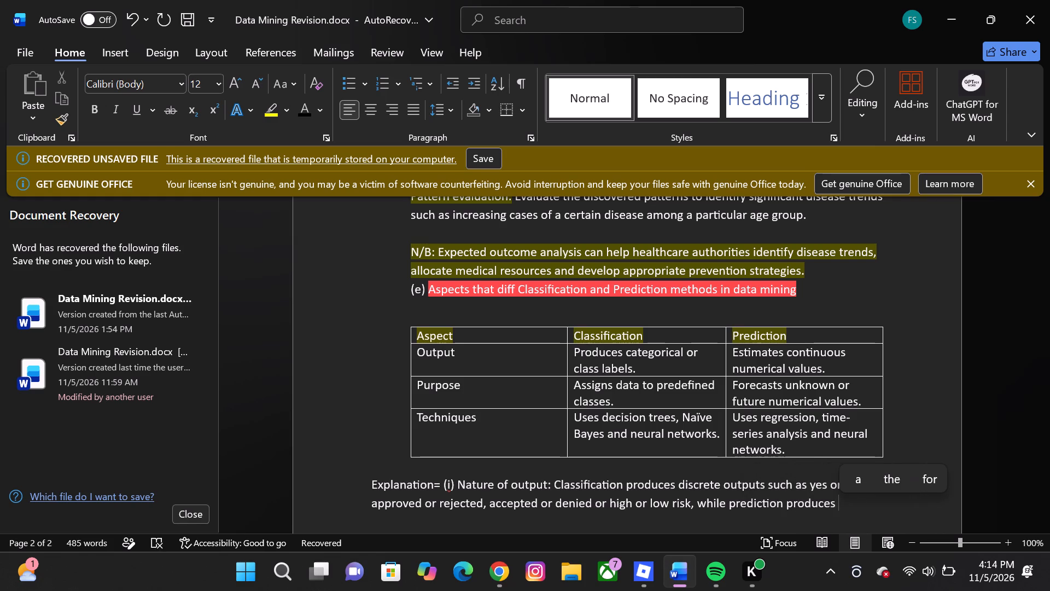
{"action": "type", "text": "numerical"}
{"action": "key", "text": "space"}
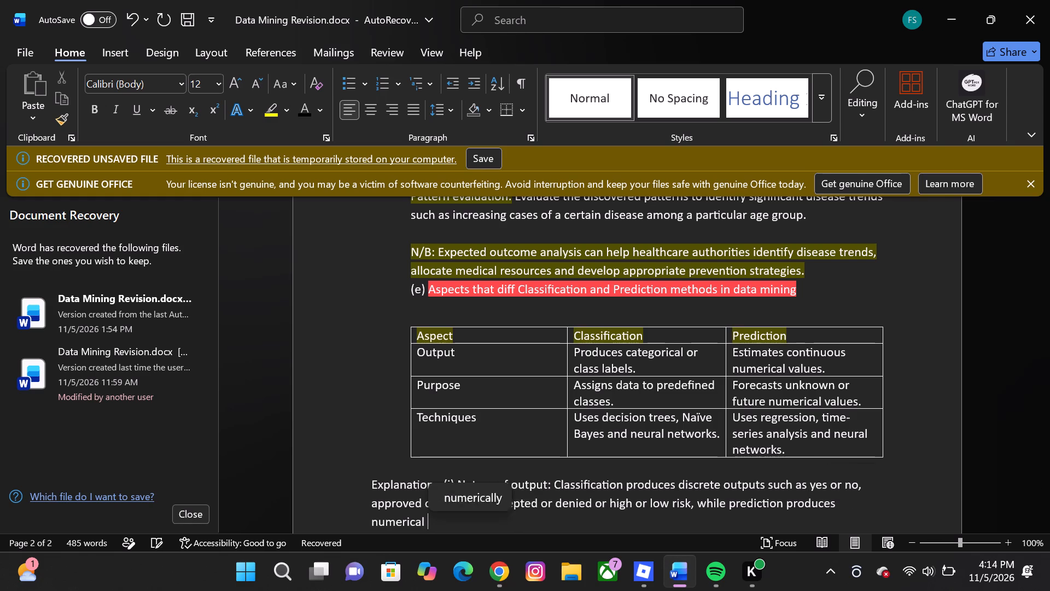
{"action": "type", "text": "outputs"}
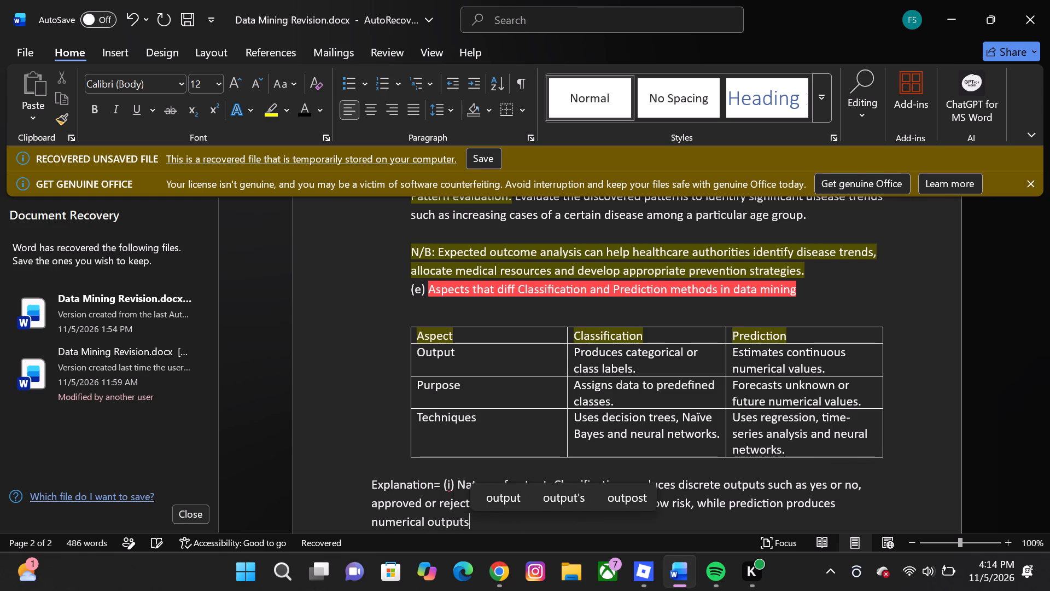
Continue the prediction clause with the example "such as sales of KSH 50,000" after "numerical outputs".
{"action": "key", "text": "space"}
{"action": "type", "text": "s"}
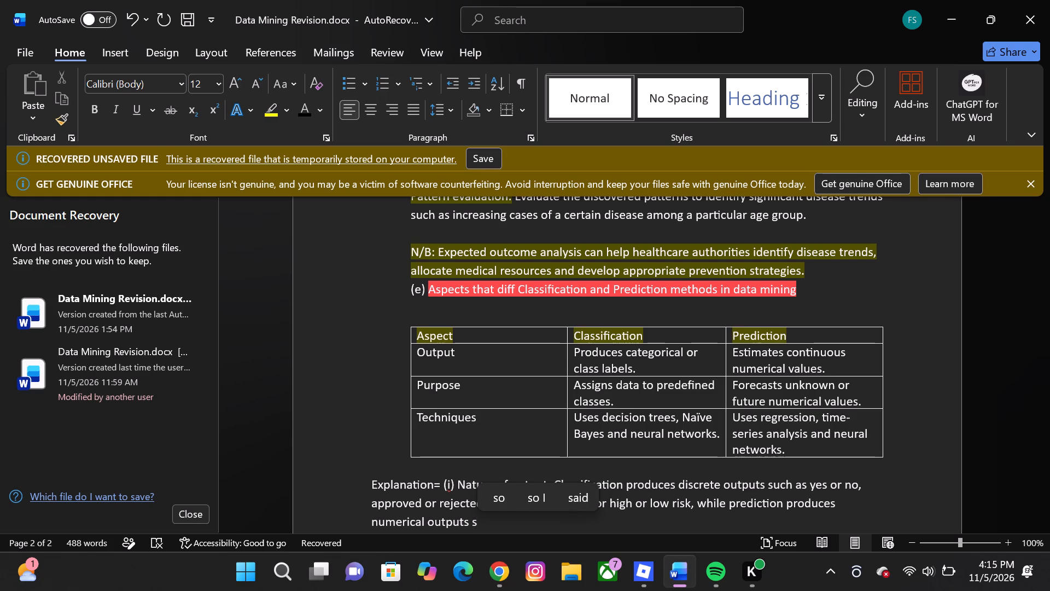
{"action": "type", "text": "uch"}
{"action": "key", "text": "space"}
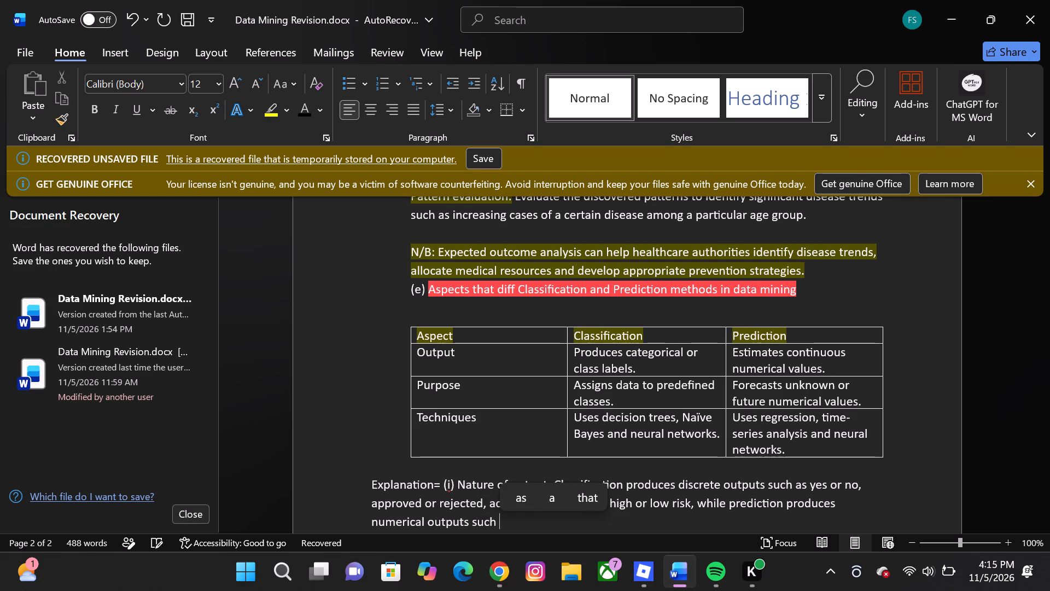
{"action": "type", "text": "as sales of"}
{"action": "key", "text": "space"}
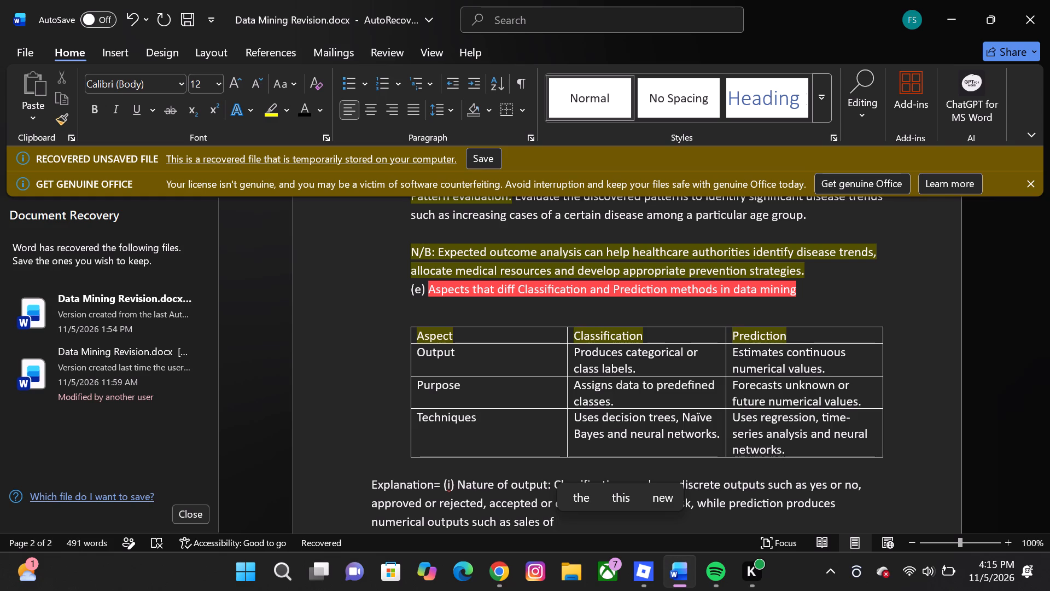
{"action": "type", "text": "KSH"}
{"action": "key", "text": "space"}
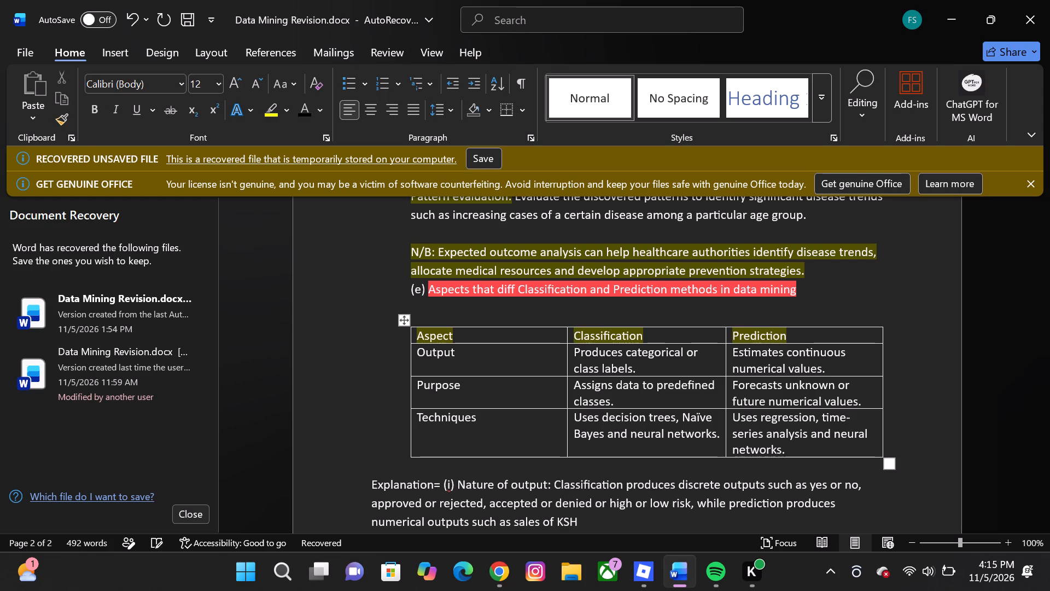
{"action": "type", "text": "50"}
{"action": "type", "text": ",0000"}
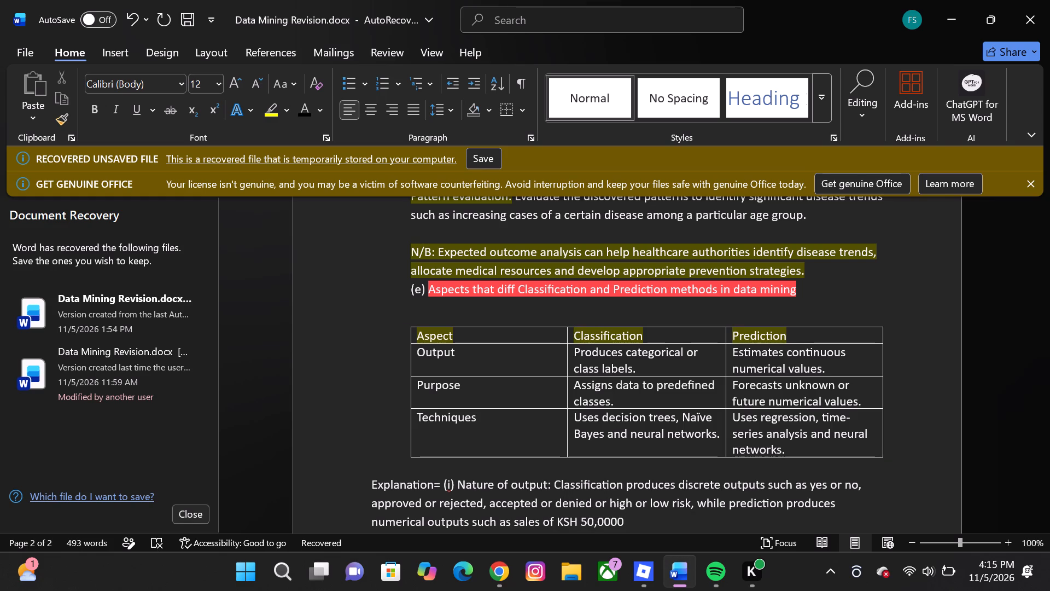
{"action": "key", "text": "BackSpace"}
Begin a second numerical example by adding "or a emperature of" after "KSH 50,000".
{"action": "key", "text": "space"}
{"action": "type", "text": "or a emperature"}
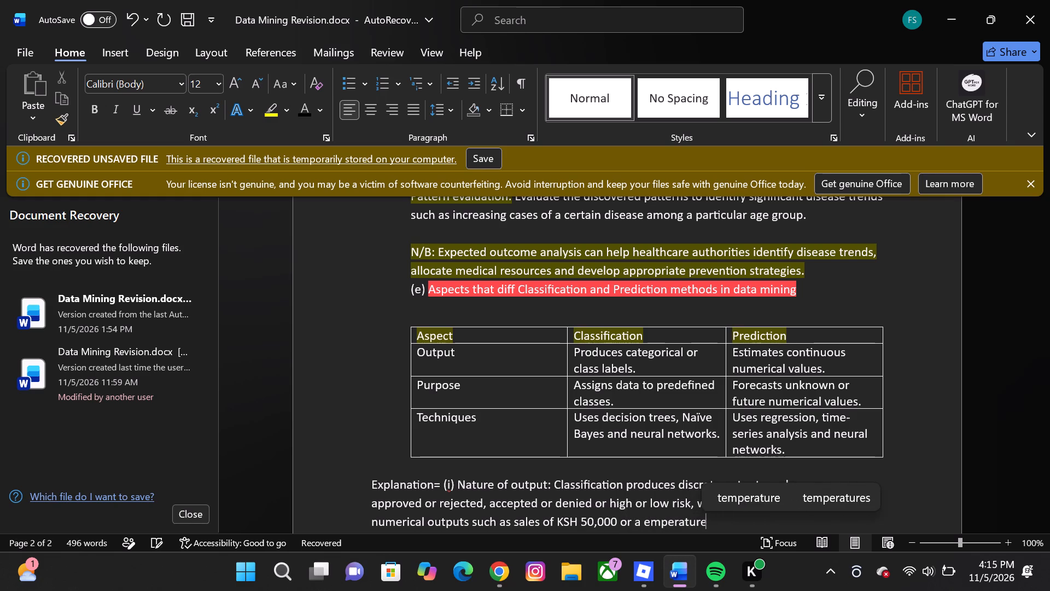
{"action": "key", "text": "space"}
{"action": "type", "text": "of"}
{"action": "key", "text": "space"}
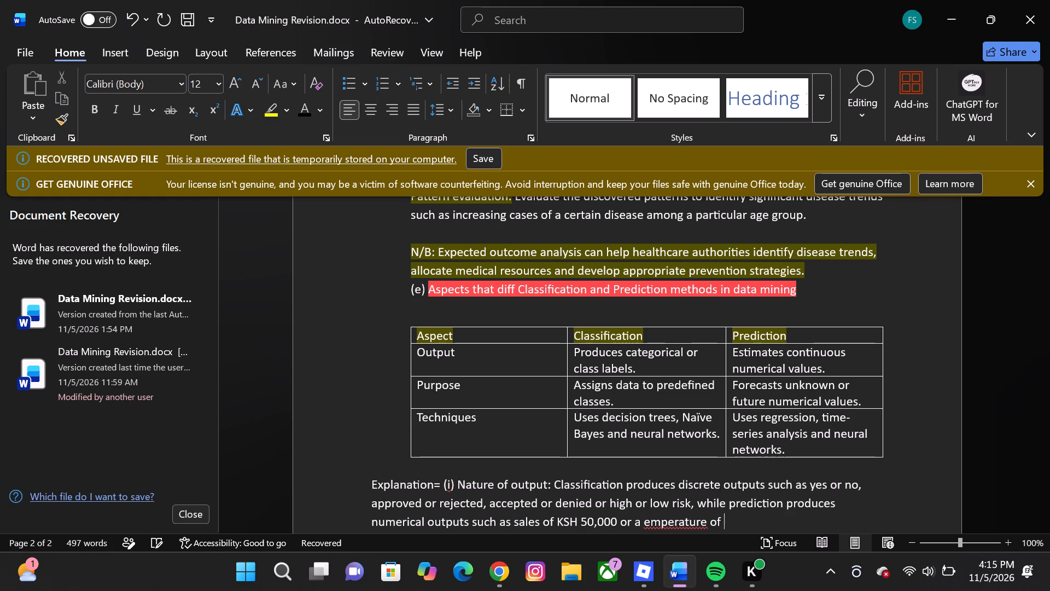
Insert the missing "t" so the misspelled word reads "temperature", and return to the end of the sentence.
{"action": "key", "text": "Left"}
{"action": "key", "text": "Left"}
{"action": "key", "text": "Left"}
{"action": "key", "text": "Left"}
{"action": "key", "text": "Left"}
{"action": "key", "text": "Left"}
{"action": "key", "text": "Left"}
{"action": "key", "text": "Left"}
{"action": "key", "text": "Left"}
{"action": "key", "text": "Left"}
{"action": "key", "text": "Left"}
{"action": "key", "text": "Left"}
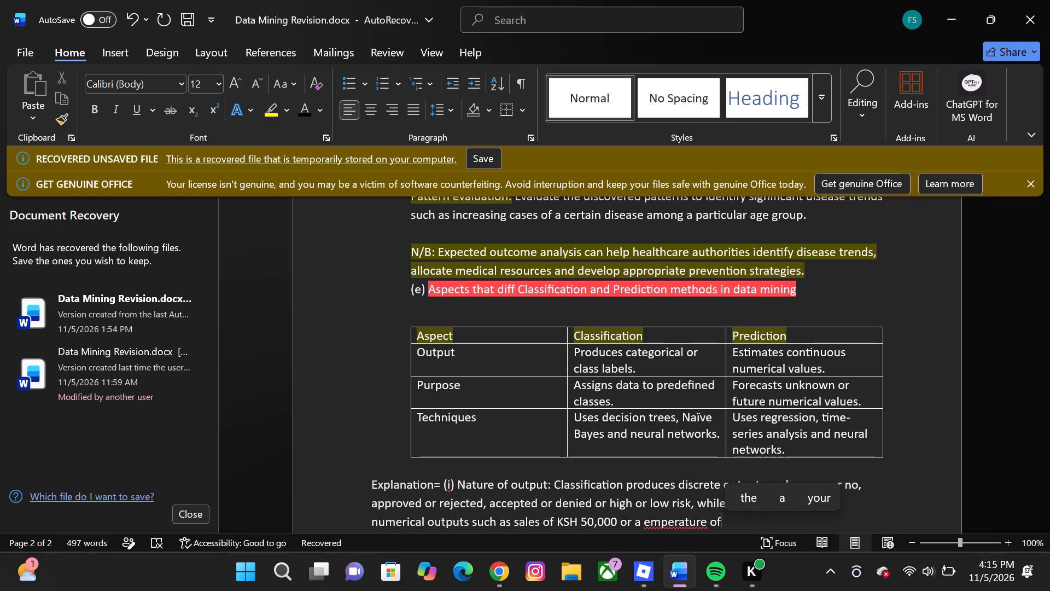
{"action": "key", "text": "Left"}
{"action": "key", "text": "Left"}
{"action": "key", "text": "t"}
{"action": "key", "text": "Right"}
{"action": "key", "text": "Right"}
{"action": "key", "text": "Right"}
{"action": "key", "text": "Right"}
{"action": "key", "text": "Right"}
{"action": "key", "text": "Right"}
{"action": "key", "text": "Right"}
{"action": "key", "text": "Right"}
{"action": "key", "text": "Right"}
{"action": "key", "text": "Right"}
{"action": "key", "text": "Right"}
{"action": "key", "text": "Right"}
{"action": "key", "text": "Right"}
{"action": "key", "text": "Right"}
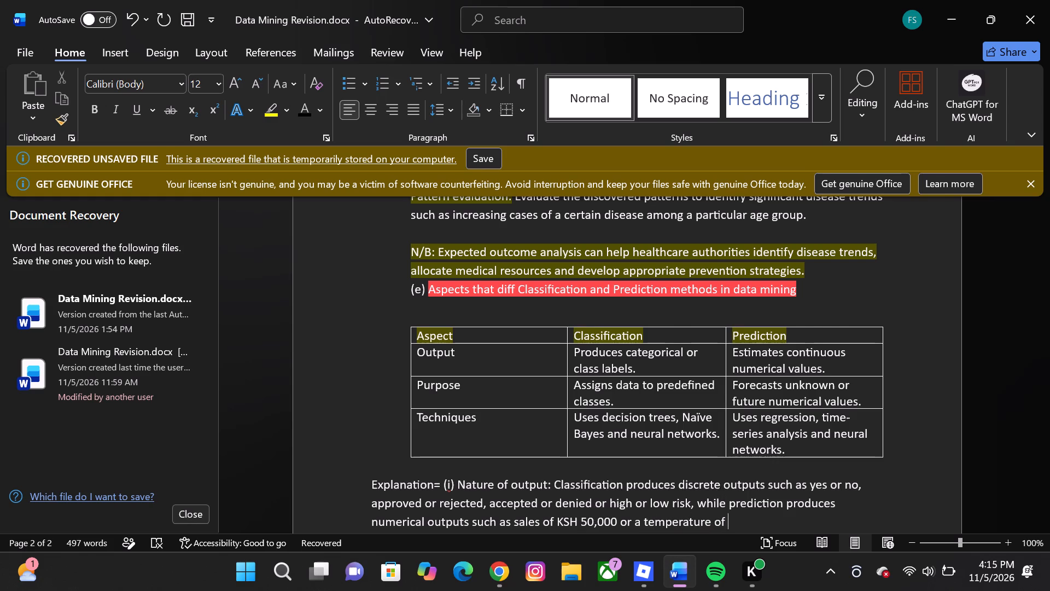
{"action": "key", "text": "Right"}
{"action": "key", "text": "Left"}
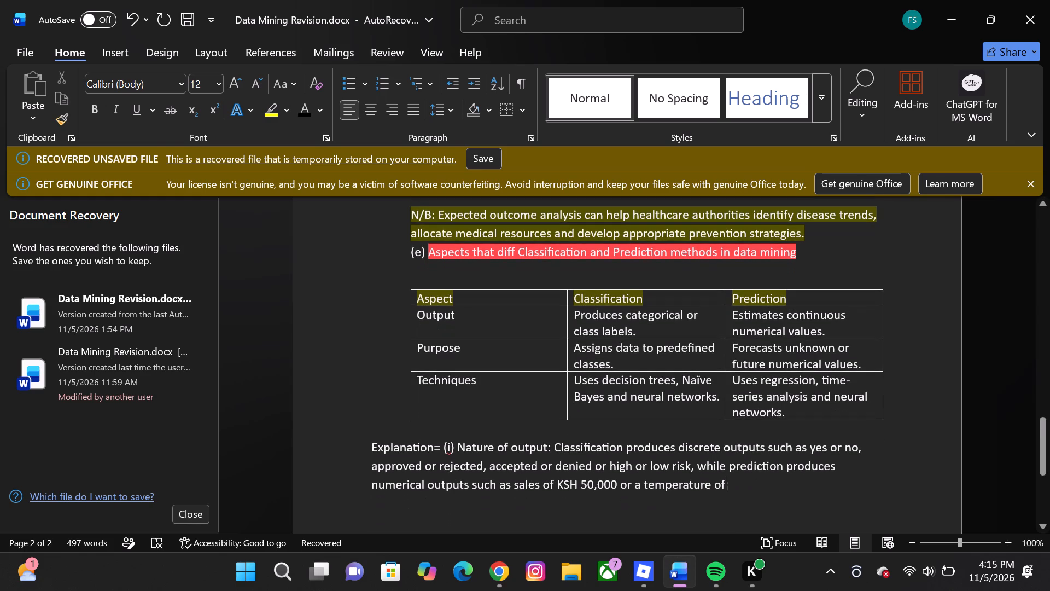
Complete the temperature example with "30 degrees celcius".
{"action": "type", "text": "30"}
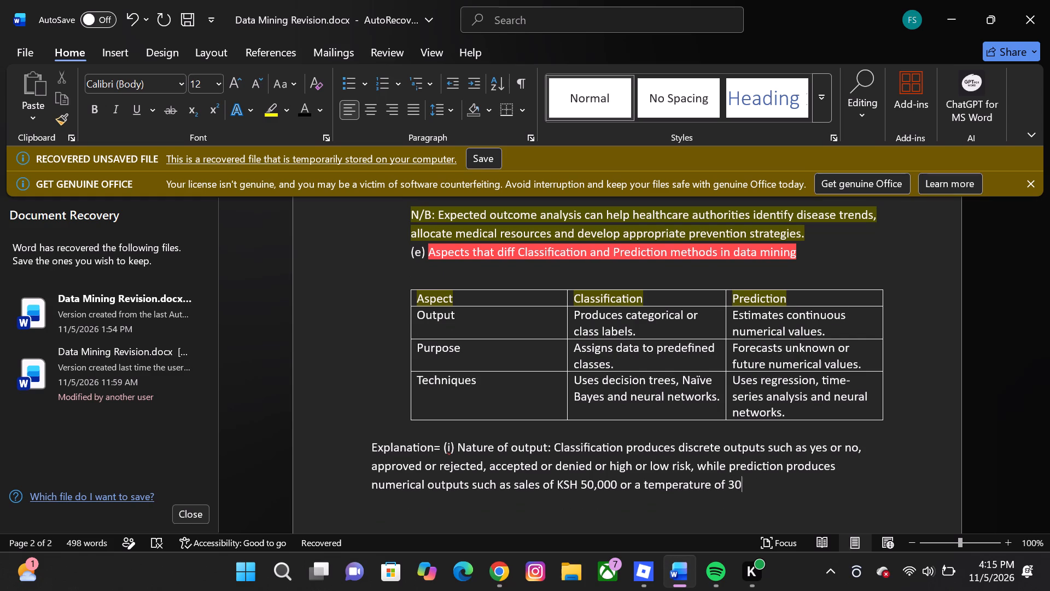
{"action": "key", "text": "space"}
{"action": "type", "text": "deg"}
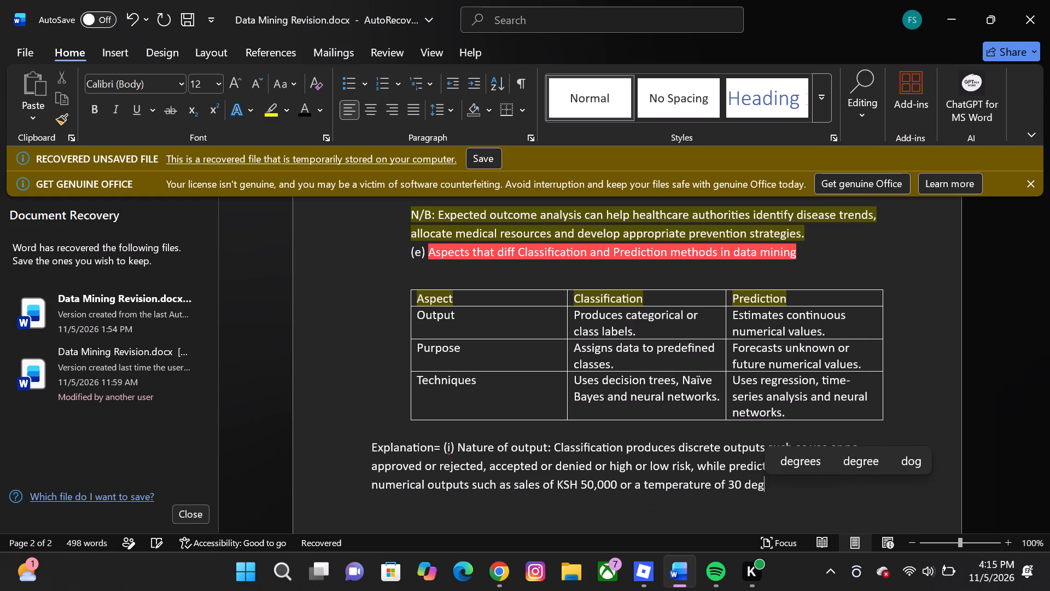
{"action": "type", "text": "rees"}
{"action": "key", "text": "space"}
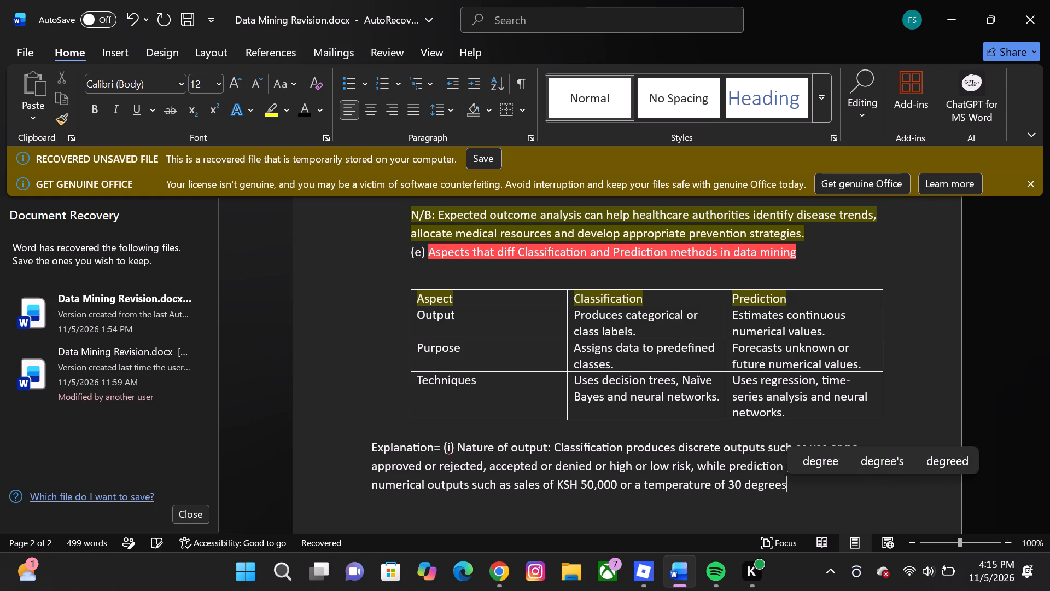
{"action": "type", "text": "cel"}
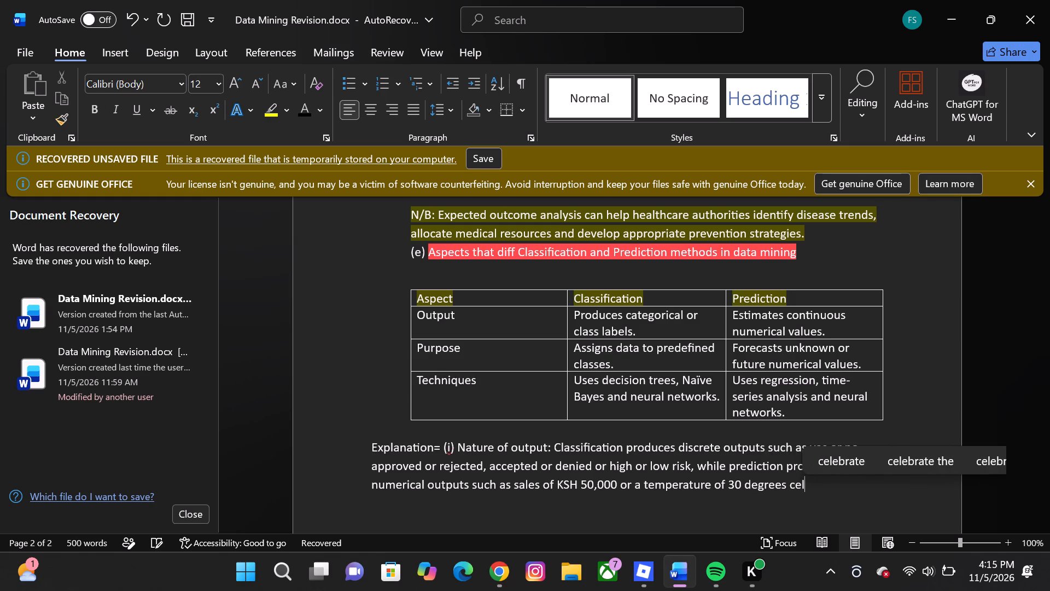
{"action": "key", "text": "c"}
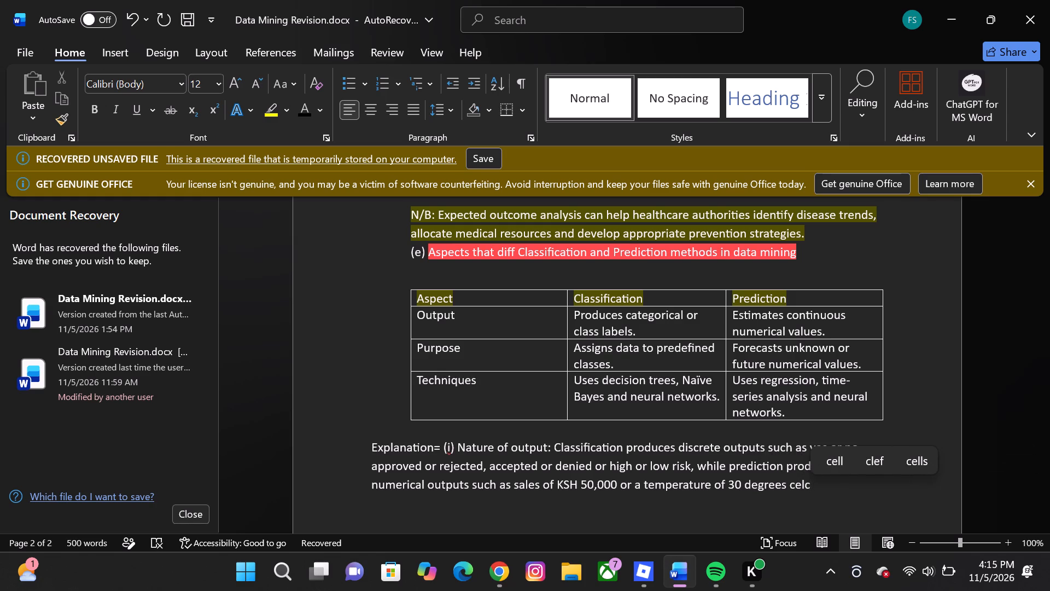
{"action": "key", "text": "i"}
{"action": "key", "text": "u"}
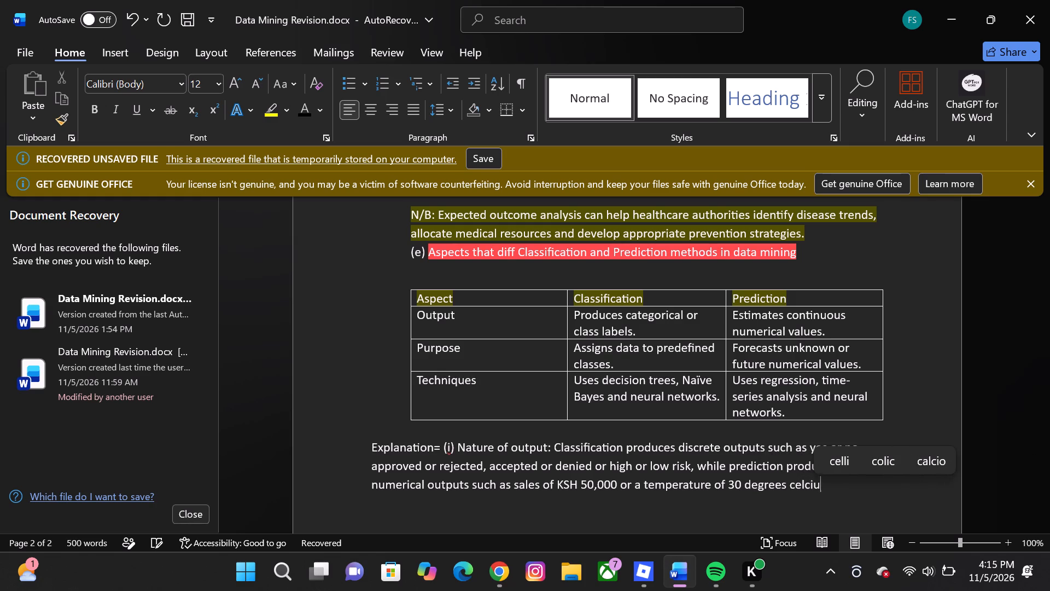
{"action": "key", "text": "s"}
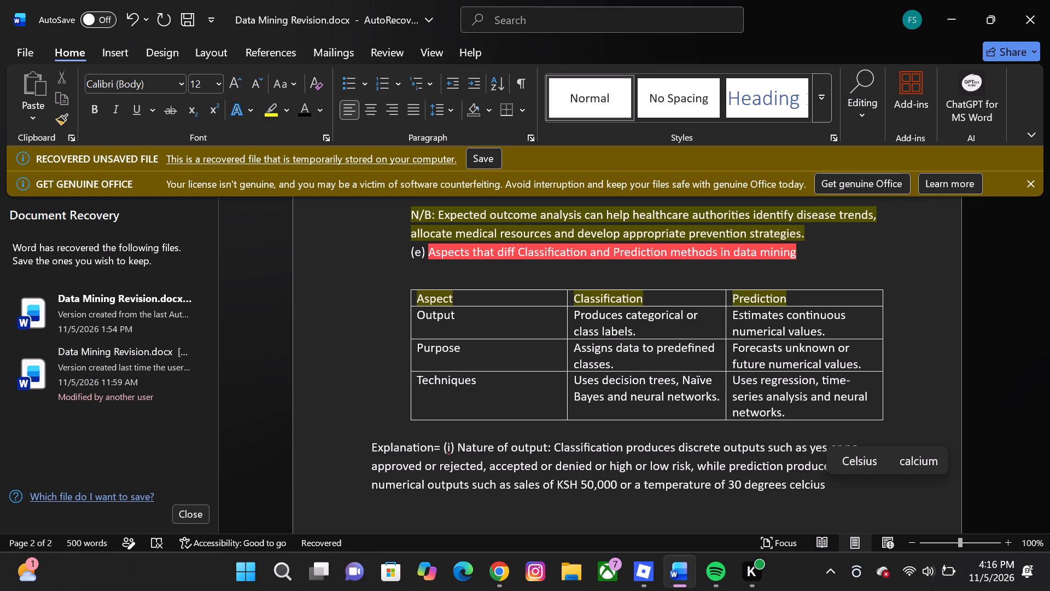
Correct the spelling of "celcius" to "celsius" and end the sentence with a full stop.
{"action": "key", "text": "Left"}
{"action": "key", "text": "Left"}
{"action": "key", "text": "Left"}
{"action": "key", "text": "BackSpace"}
{"action": "key", "text": "s"}
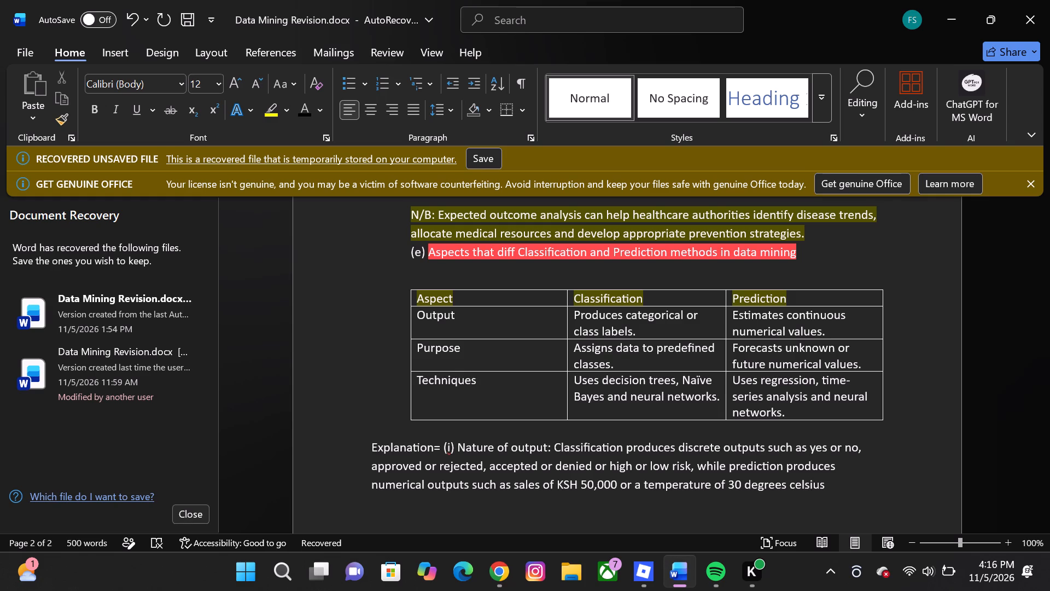
{"action": "key", "text": "Right"}
{"action": "key", "text": "Right"}
{"action": "key", "text": "Right"}
{"action": "key", "text": "period"}
Add a line break after the finished nature of output sentence.
{"action": "key", "text": "Down"}
{"action": "key", "text": "Up"}
{"action": "key", "text": "Down"}
{"action": "key", "text": "Up"}
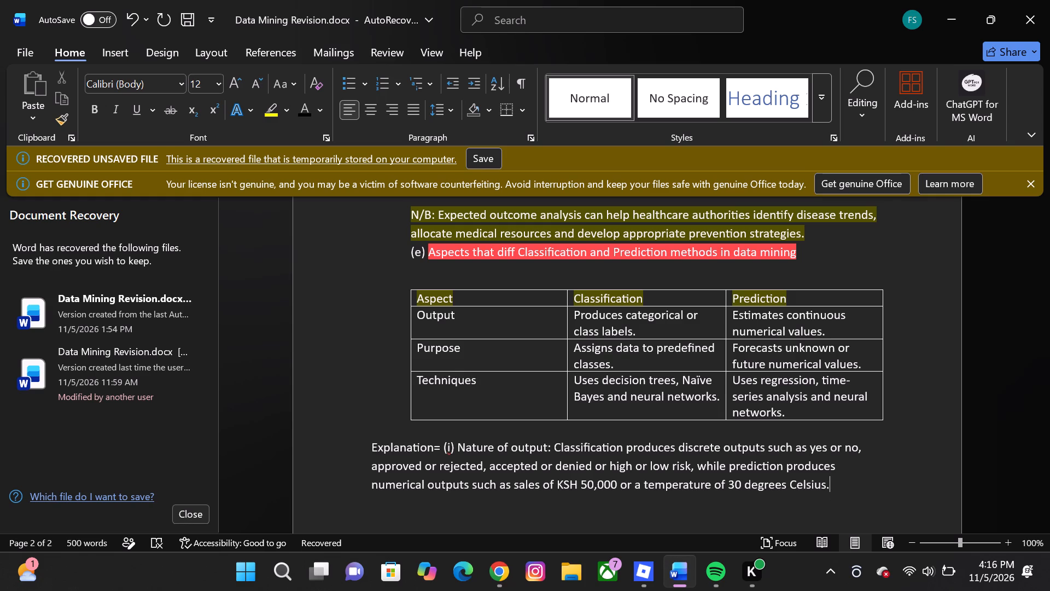
{"action": "key", "text": "shift+Return"}
Insert a line break before "(i) Nature of output" so it starts on its own line under "Explanation=".
{"action": "key", "text": "Up"}
{"action": "key", "text": "Up"}
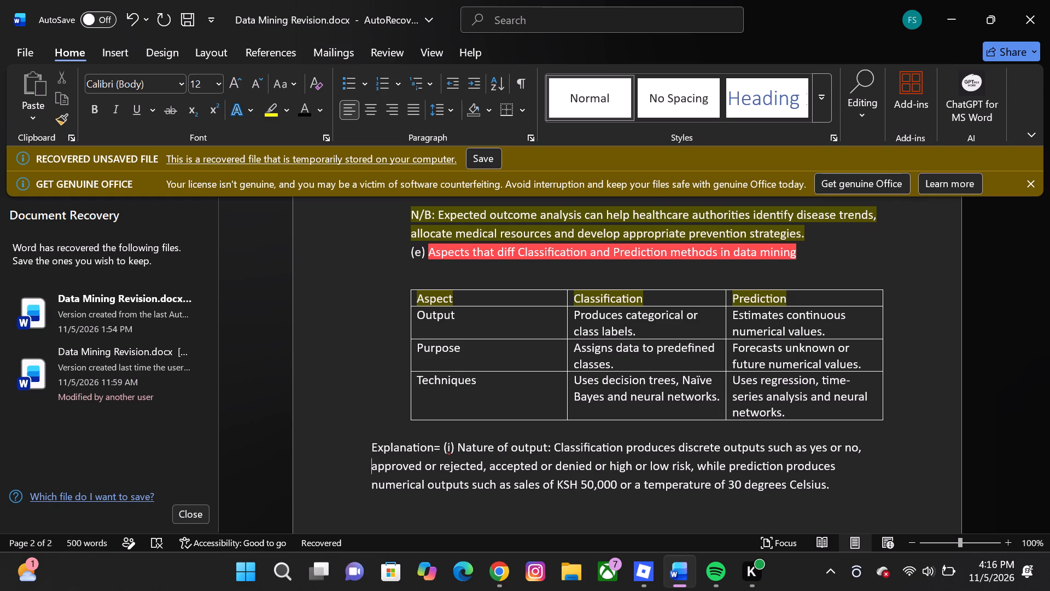
{"action": "key", "text": "Up"}
{"action": "key", "text": "Up"}
{"action": "key", "text": "Right"}
{"action": "key", "text": "Right"}
{"action": "key", "text": "Right"}
{"action": "key", "text": "Right"}
{"action": "key", "text": "Right"}
{"action": "key", "text": "Right"}
{"action": "key", "text": "Right"}
{"action": "key", "text": "Right"}
{"action": "key", "text": "Right"}
{"action": "key", "text": "Right"}
{"action": "key", "text": "Right"}
{"action": "key", "text": "Right"}
{"action": "key", "text": "Right"}
{"action": "key", "text": "Right"}
{"action": "key", "text": "shift+Return"}
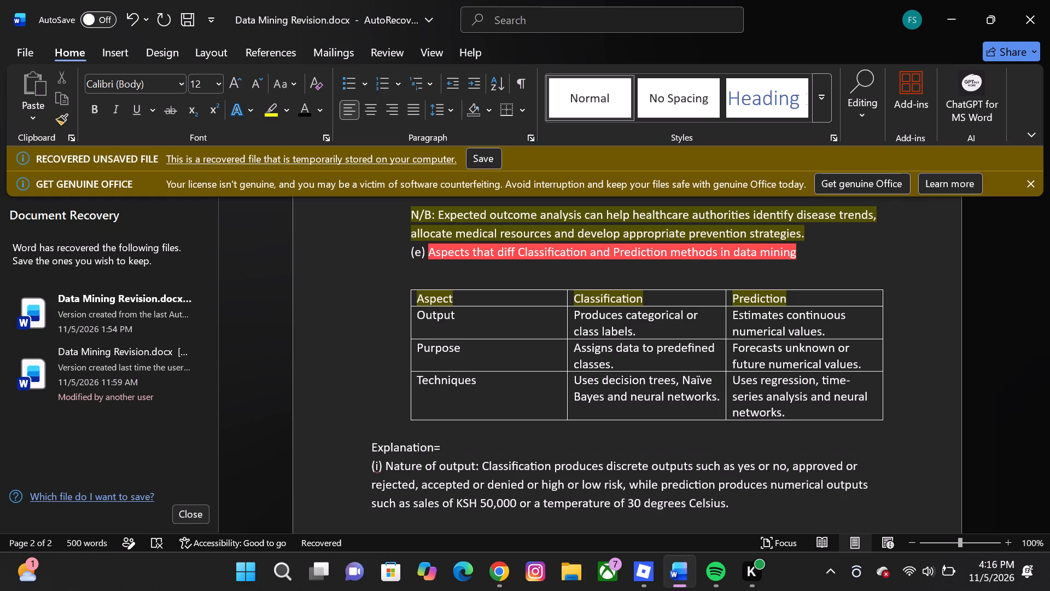
Start a second point, "(ii) Objective:", on the empty line below the nature of output point.
{"action": "key", "text": "Down"}
{"action": "key", "text": "Down"}
{"action": "key", "text": "Down"}
{"action": "key", "text": "shift+parenleft"}
{"action": "type", "text": "ii)"}
{"action": "key", "text": "space"}
{"action": "key", "text": "shift+o"}
{"action": "type", "text": "bjective"}
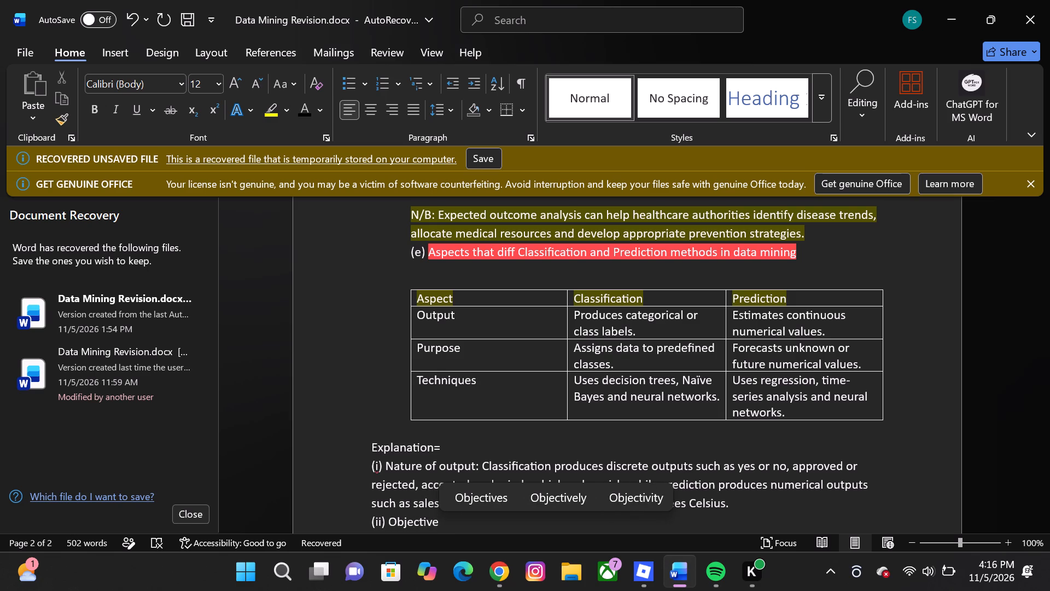
{"action": "key", "text": "shift+colon"}
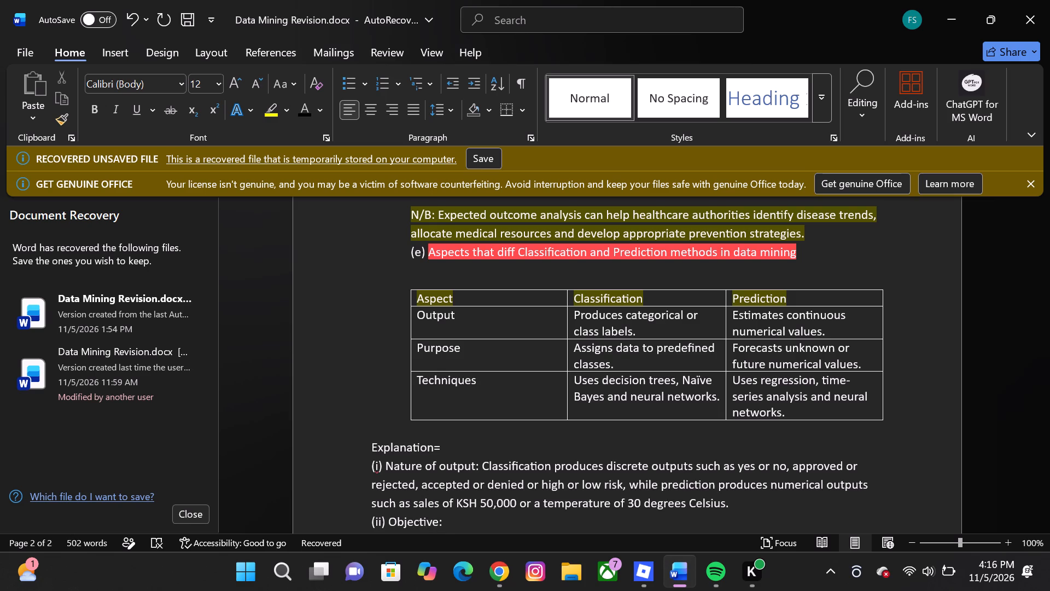
Begin the objective explanation with "Classification determines which category an o bservation".
{"action": "key", "text": "space"}
{"action": "type", "text": "Classification"}
{"action": "key", "text": "space"}
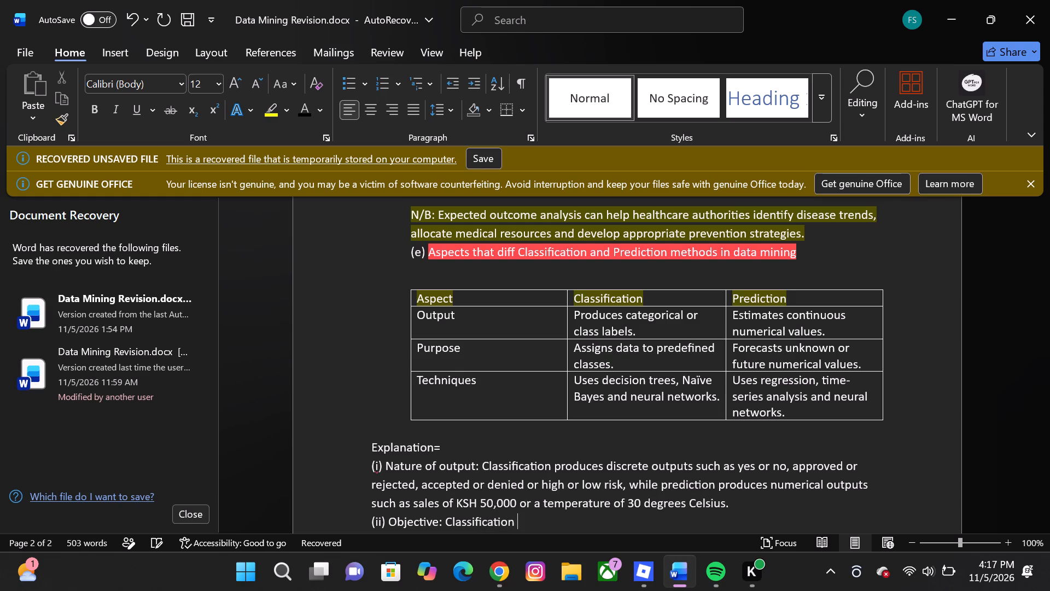
{"action": "type", "text": "determines"}
{"action": "key", "text": "space"}
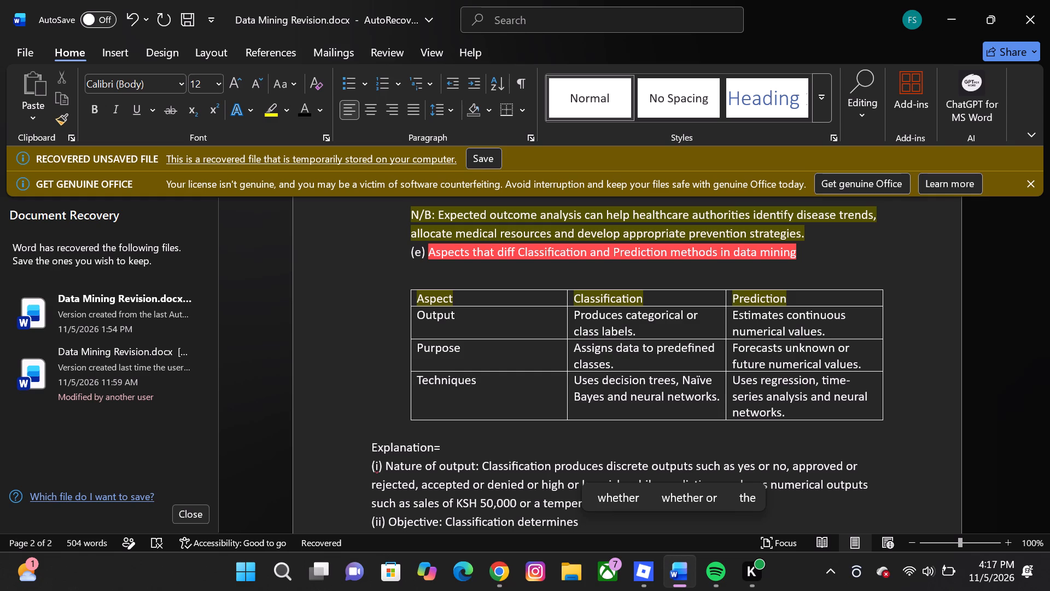
{"action": "type", "text": "which"}
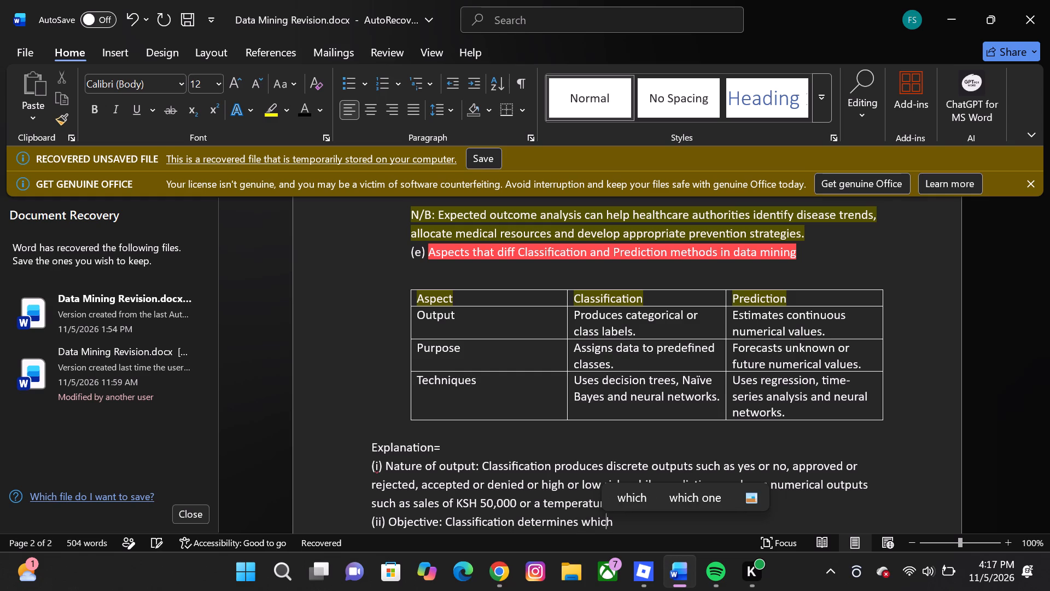
{"action": "key", "text": "space"}
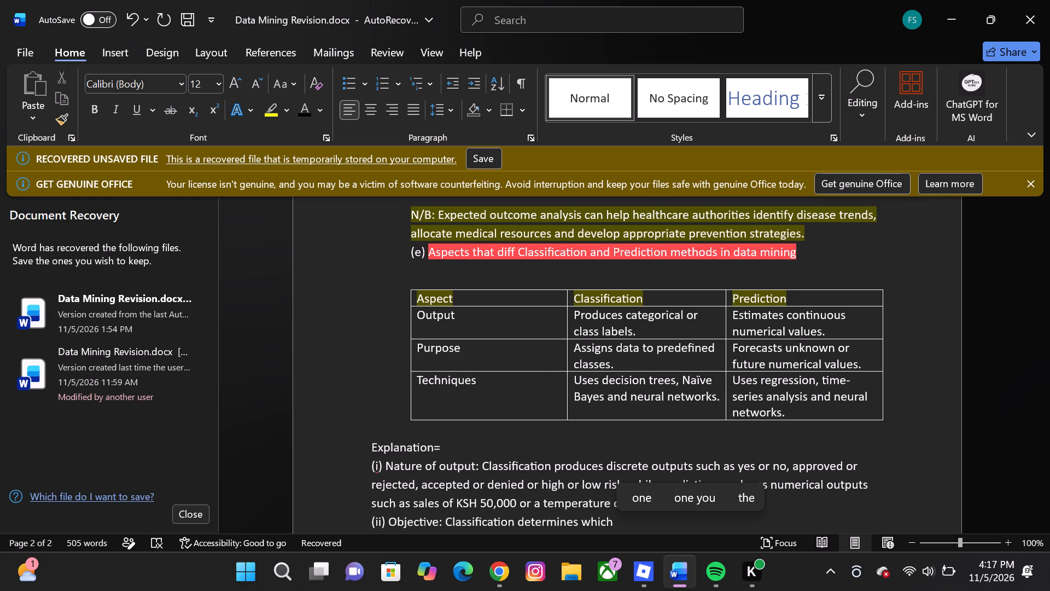
{"action": "type", "text": "category"}
{"action": "key", "text": "space"}
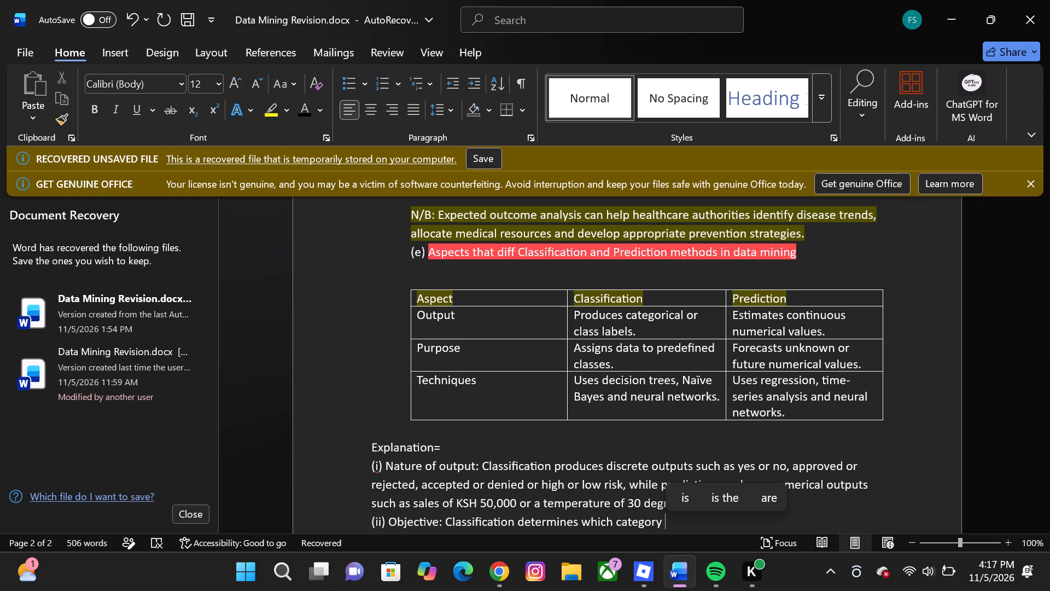
{"action": "type", "text": "ab"}
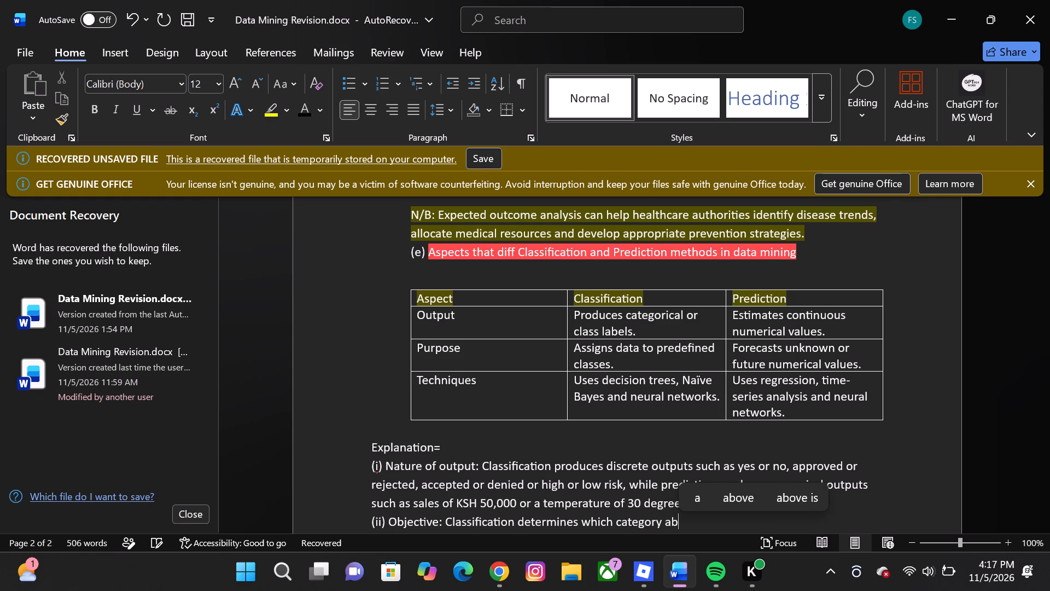
{"action": "key", "text": "BackSpace"}
{"action": "type", "text": "n a"}
{"action": "key", "text": "BackSpace"}
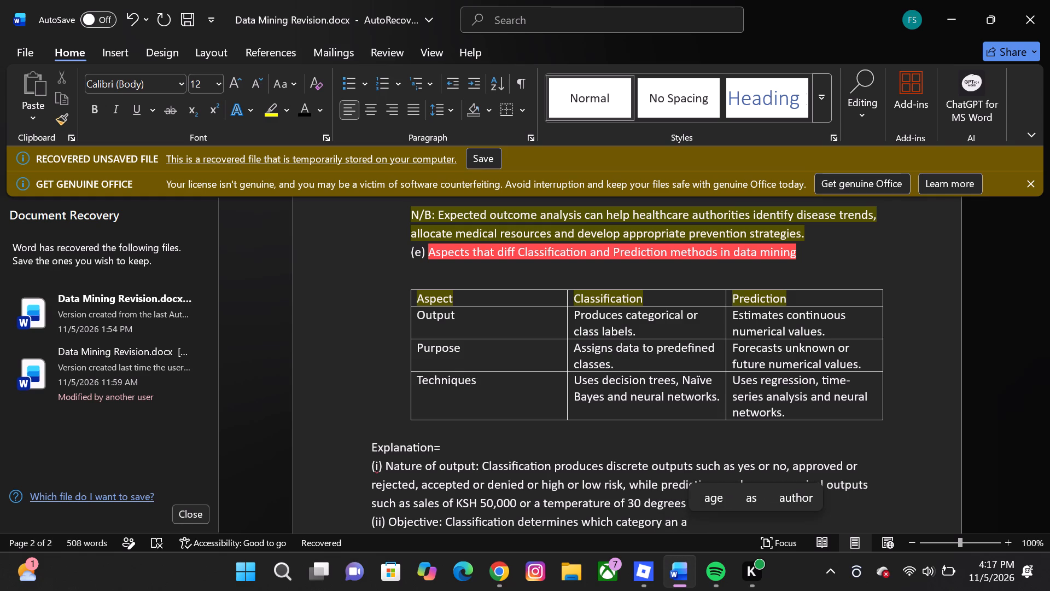
{"action": "type", "text": "o bservation"}
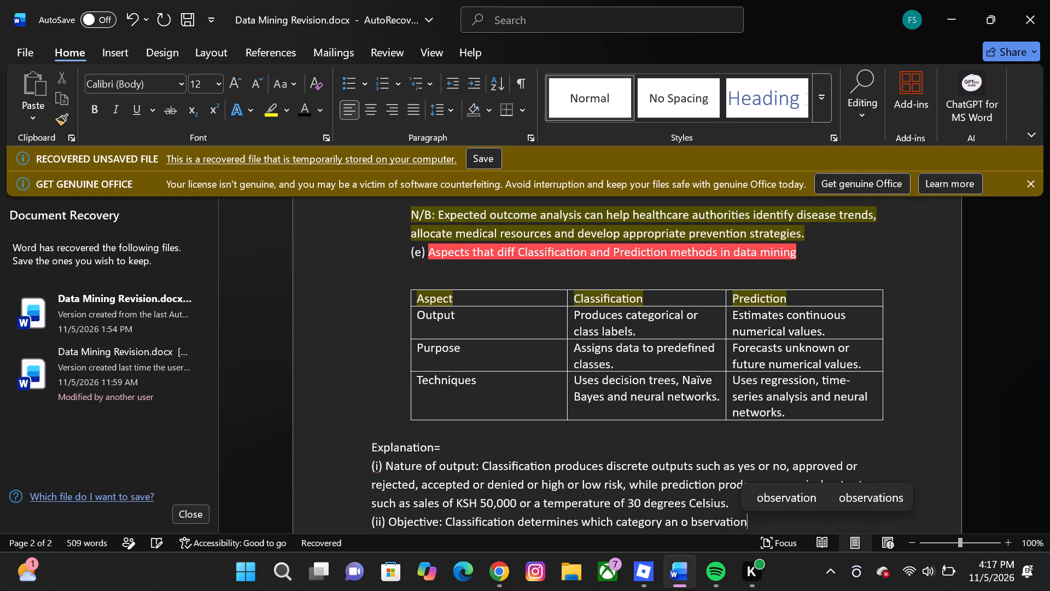
{"action": "key", "text": "space"}
Remove the stray space inside "o bservation" so the word reads "observation".
{"action": "key", "text": "Left"}
{"action": "key", "text": "Left"}
{"action": "key", "text": "Left"}
{"action": "key", "text": "Left"}
{"action": "key", "text": "Left"}
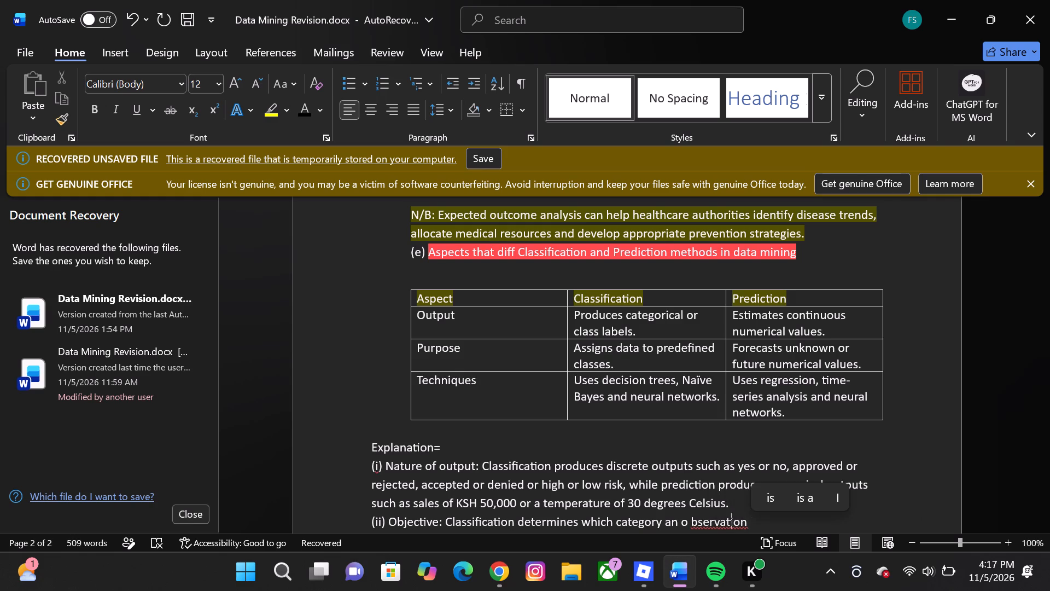
{"action": "key", "text": "Left"}
{"action": "key", "text": "Left"}
{"action": "key", "text": "Left"}
{"action": "key", "text": "Left"}
{"action": "key", "text": "Left"}
{"action": "key", "text": "Left"}
{"action": "key", "text": "BackSpace"}
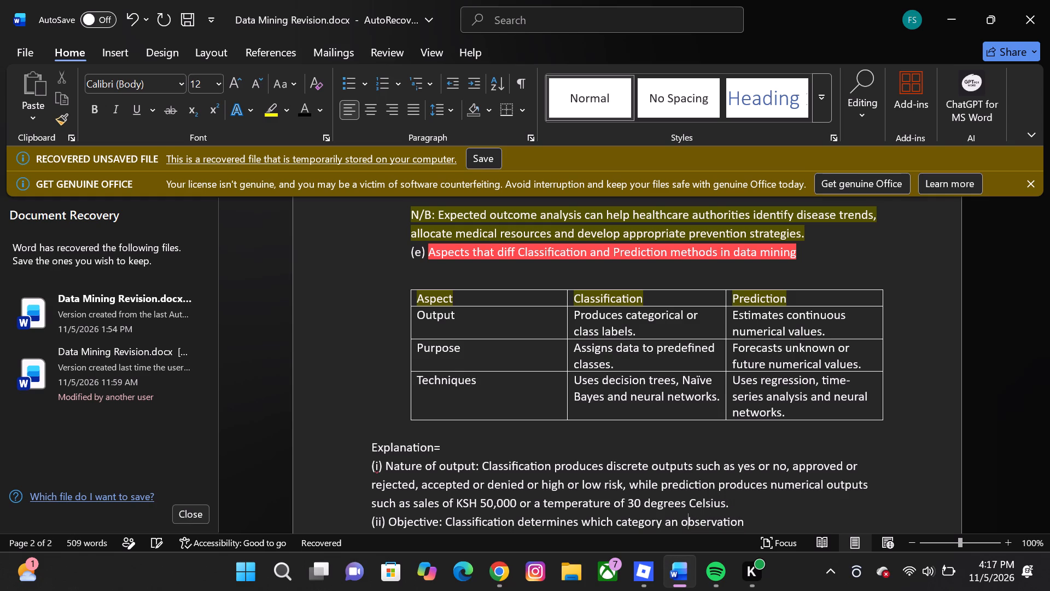
Continue the objective sentence after "observation" with "belongs to,".
{"action": "key", "text": "Right"}
{"action": "key", "text": "Right"}
{"action": "key", "text": "Right"}
{"action": "key", "text": "Right"}
{"action": "key", "text": "Right"}
{"action": "key", "text": "Right"}
{"action": "key", "text": "Right"}
{"action": "key", "text": "Right"}
{"action": "key", "text": "Right"}
{"action": "key", "text": "Right"}
{"action": "key", "text": "Right"}
{"action": "key", "text": "Right"}
{"action": "key", "text": "Right"}
{"action": "key", "text": "Right"}
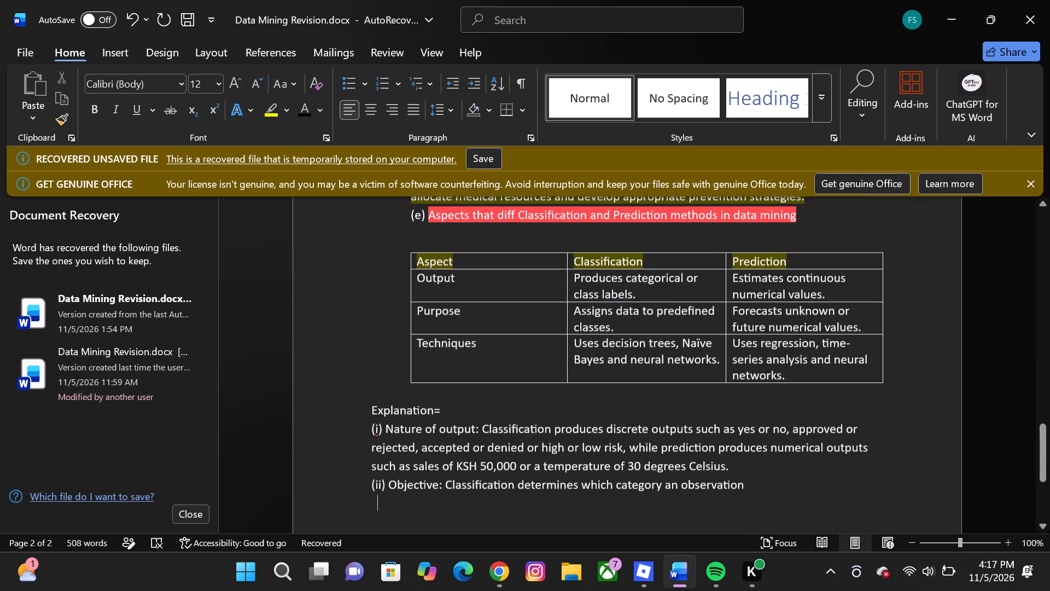
{"action": "key", "text": "Left"}
{"action": "key", "text": "Left"}
{"action": "key", "text": "Left"}
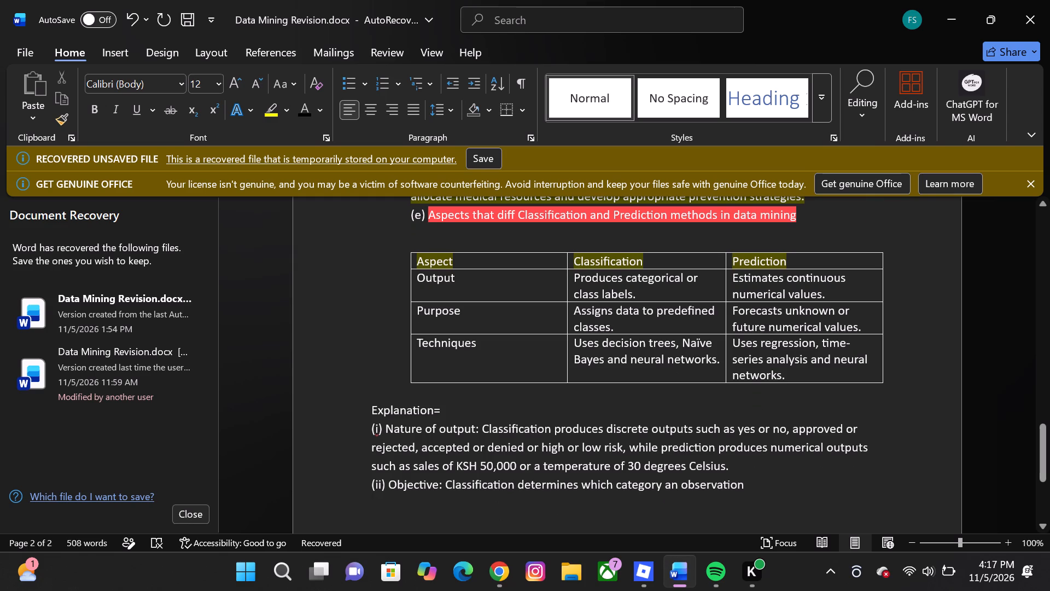
{"action": "type", "text": "belongs"}
{"action": "key", "text": "space"}
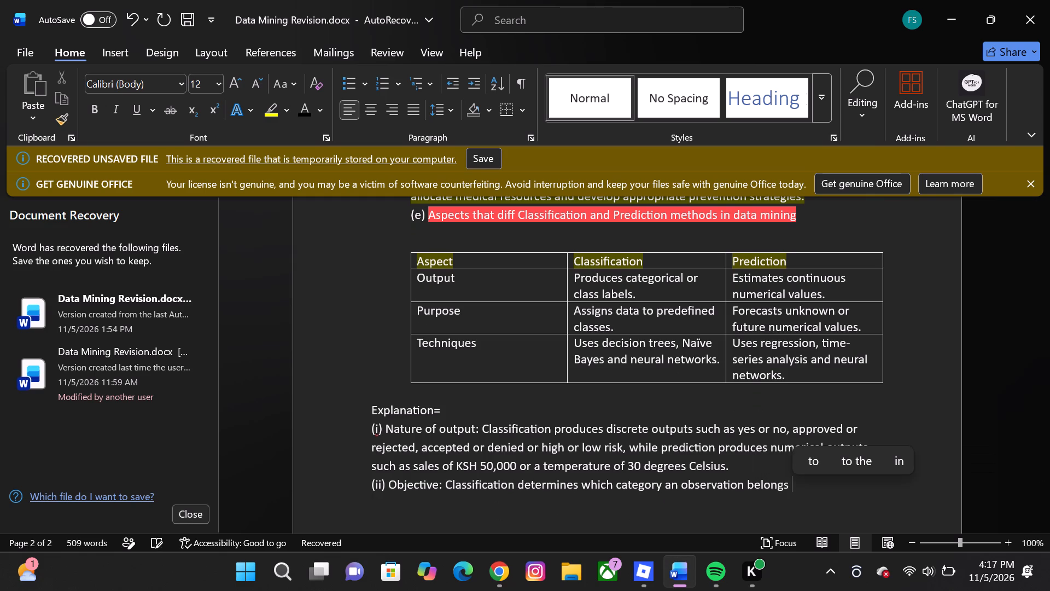
{"action": "type", "text": "to"}
{"action": "key", "text": "space"}
{"action": "key", "text": "BackSpace"}
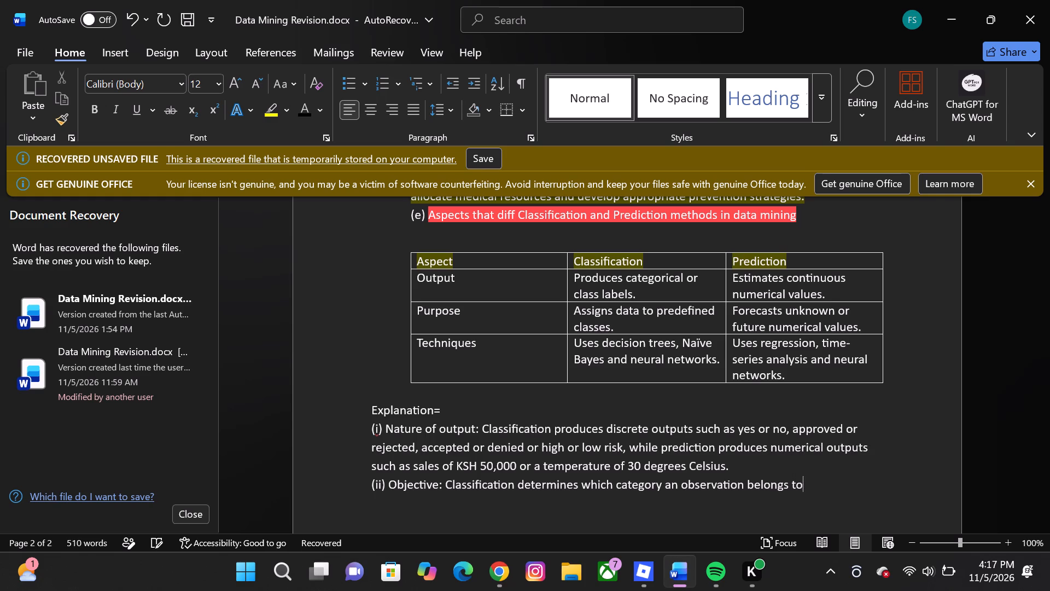
{"action": "type", "text": ","}
{"action": "key", "text": "space"}
Complete the objective sentence with "while prediction estimates the value of an unknown variable.".
{"action": "type", "text": "while"}
{"action": "key", "text": "space"}
{"action": "type", "text": "prediction"}
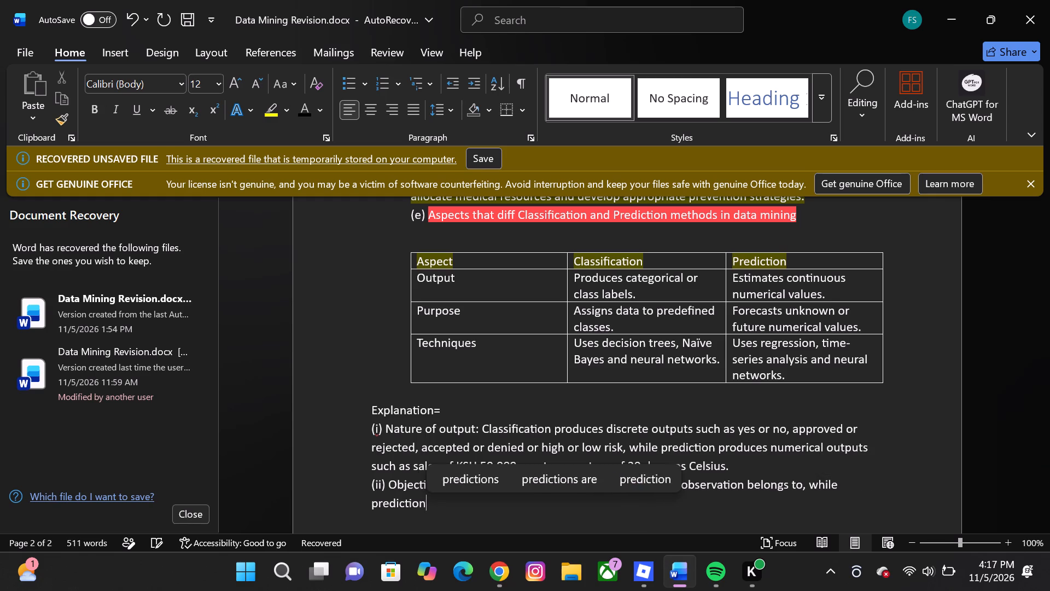
{"action": "key", "text": "space"}
{"action": "type", "text": "estimates the value"}
{"action": "key", "text": "space"}
{"action": "type", "text": "of an unk"}
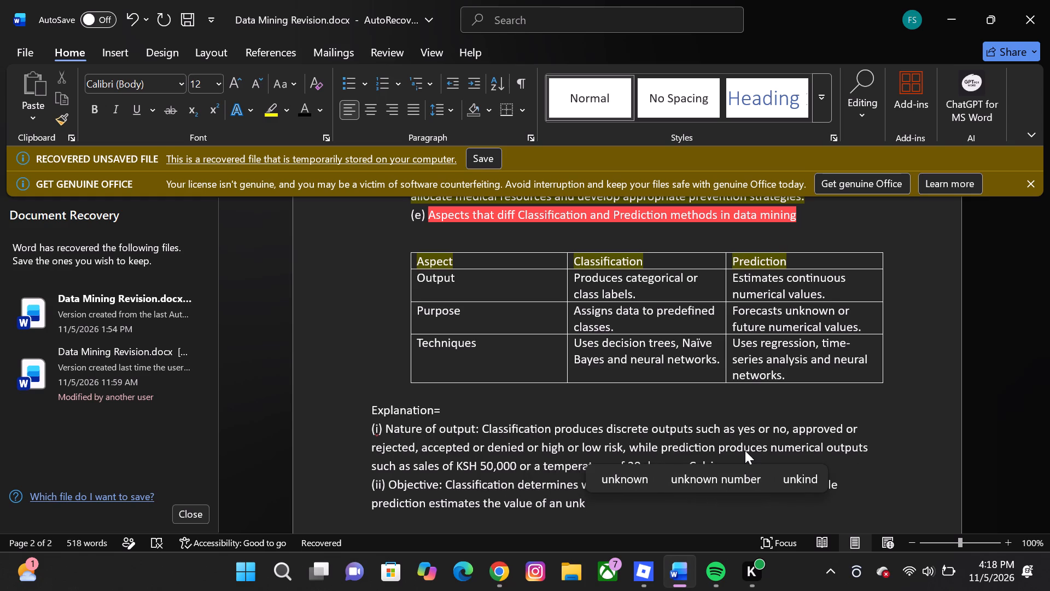
{"action": "type", "text": "nown"}
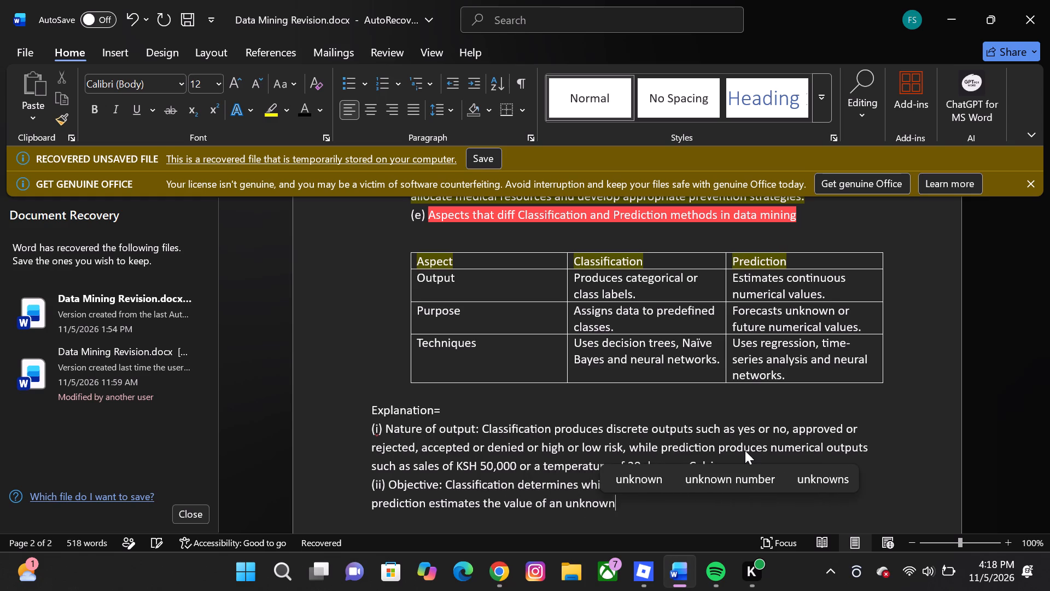
{"action": "key", "text": "space"}
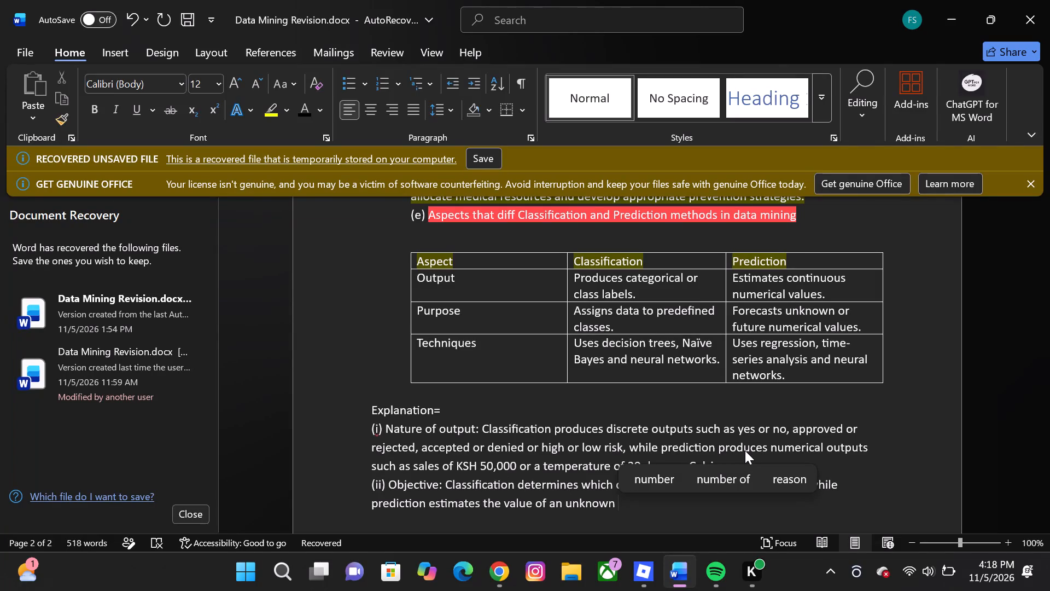
{"action": "type", "text": "variable"}
{"action": "key", "text": "period"}
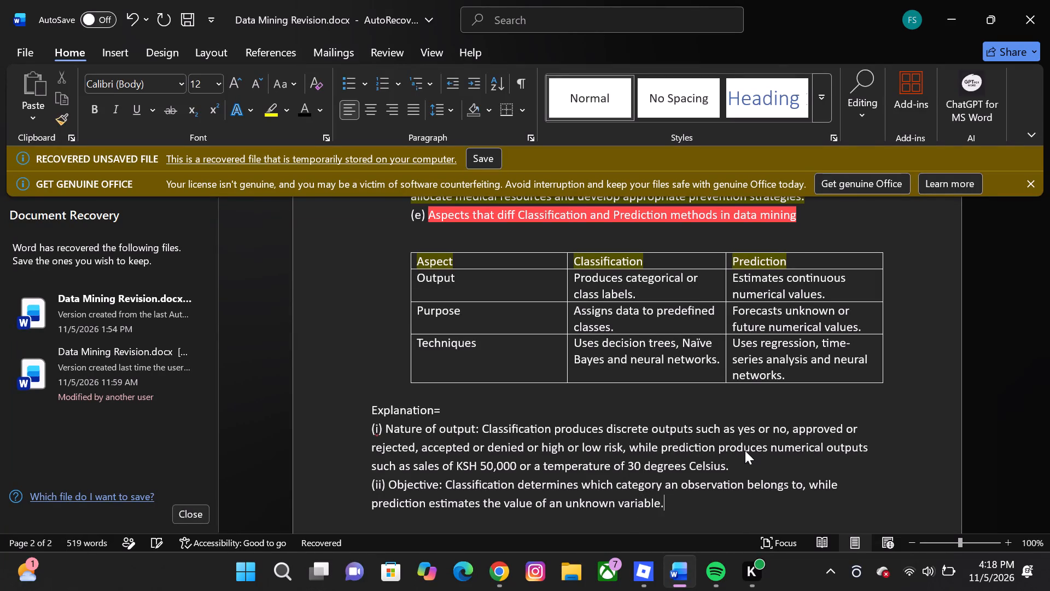
Add a line break after the objective sentence and start a third point, "(iii) Evaluation:".
{"action": "key", "text": "shift+Return"}
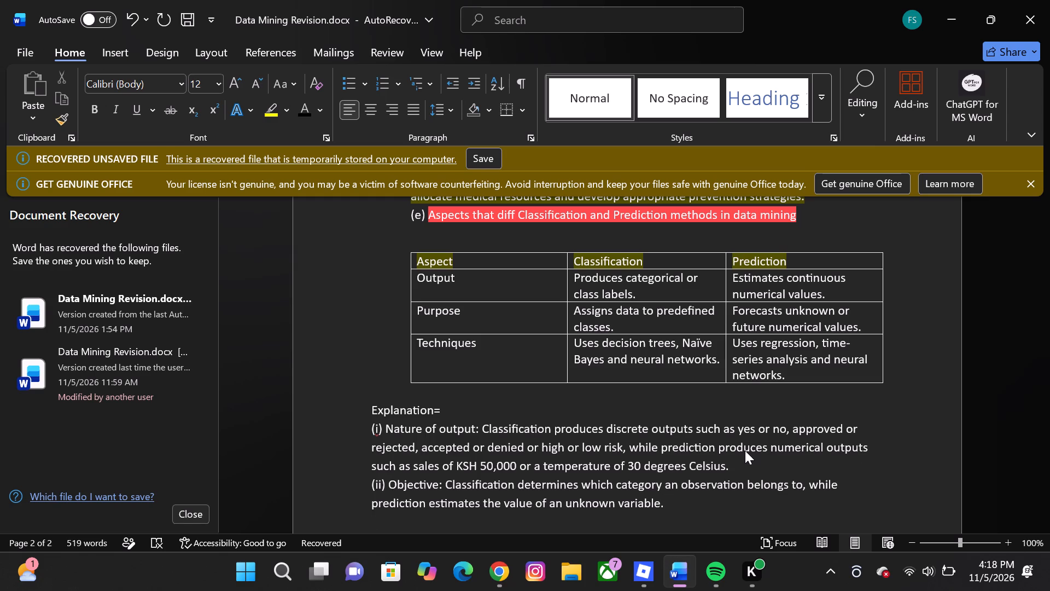
{"action": "key", "text": "shift+parenleft"}
{"action": "type", "text": "ii"}
{"action": "key", "text": "i"}
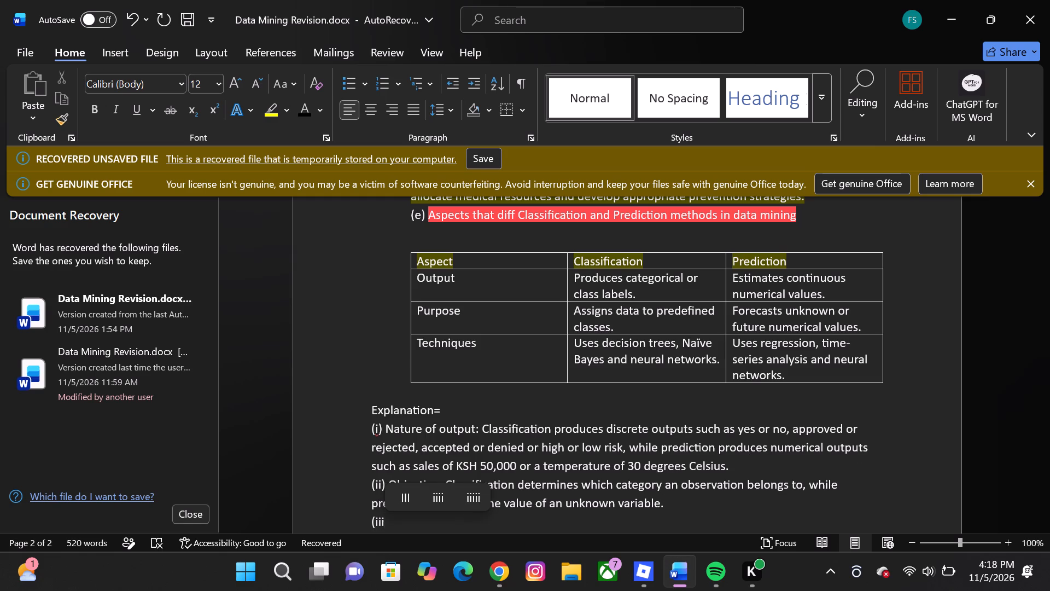
{"action": "key", "text": "shift+parenright"}
{"action": "key", "text": "space"}
{"action": "type", "text": "Evaluation"}
{"action": "key", "text": "space"}
{"action": "key", "text": "BackSpace"}
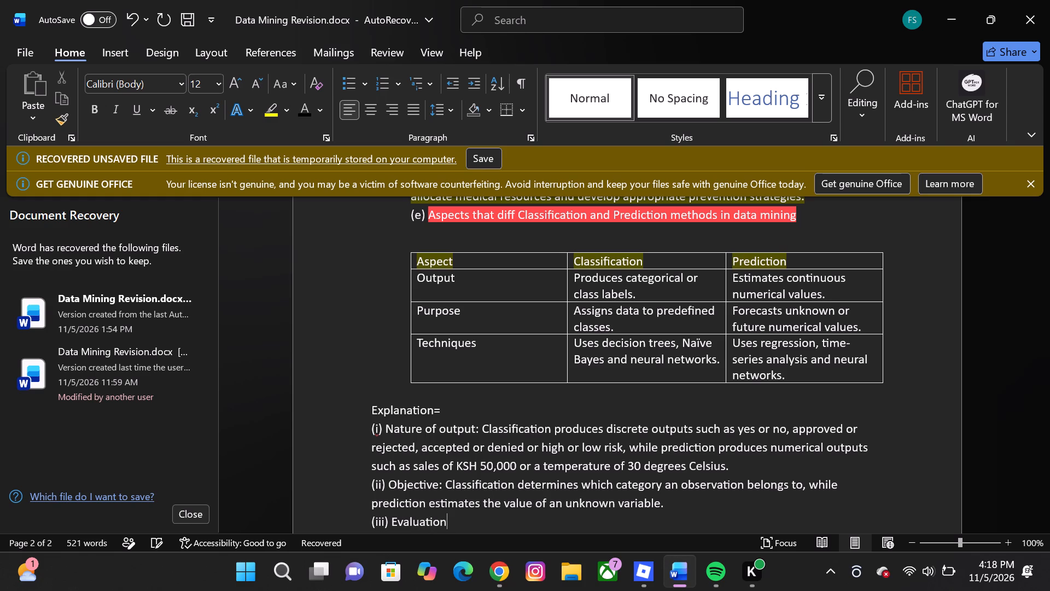
{"action": "type", "text": ":"}
{"action": "key", "text": "space"}
Begin the sentence of point (iii) Evaluation with "Classification can be", using a capital C.
{"action": "type", "text": "cla"}
{"action": "key", "text": "BackSpace"}
{"action": "key", "text": "BackSpace"}
{"action": "key", "text": "BackSpace"}
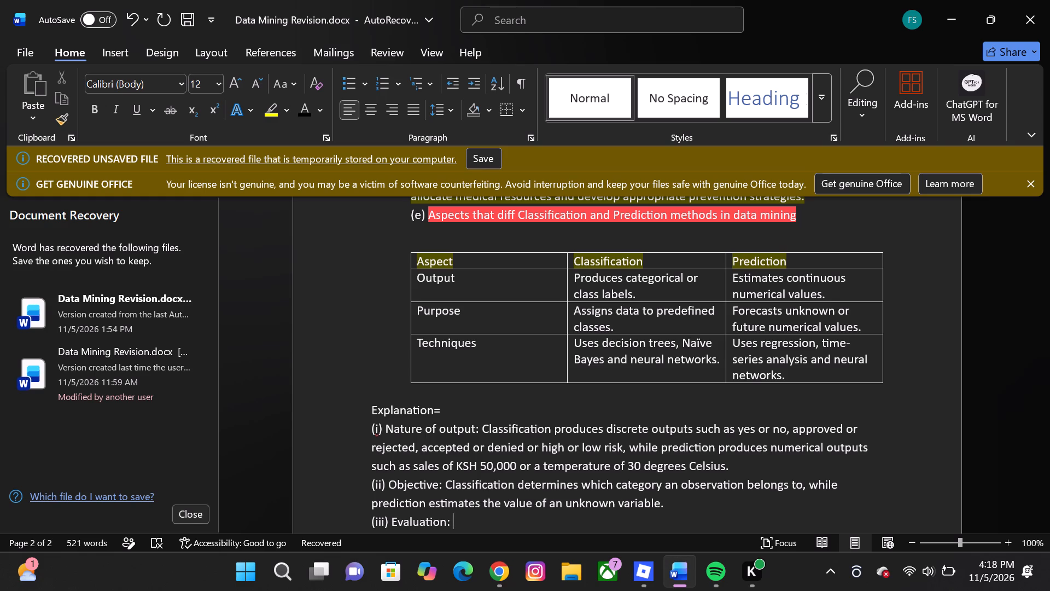
{"action": "key", "text": "shift+c"}
{"action": "type", "text": "lassifica"}
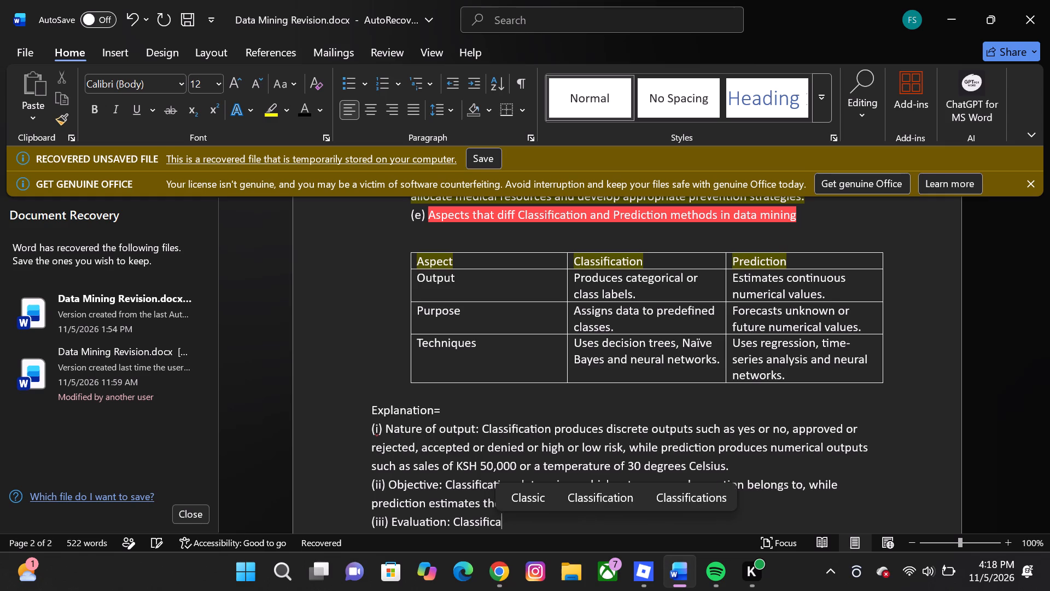
{"action": "type", "text": "tio"}
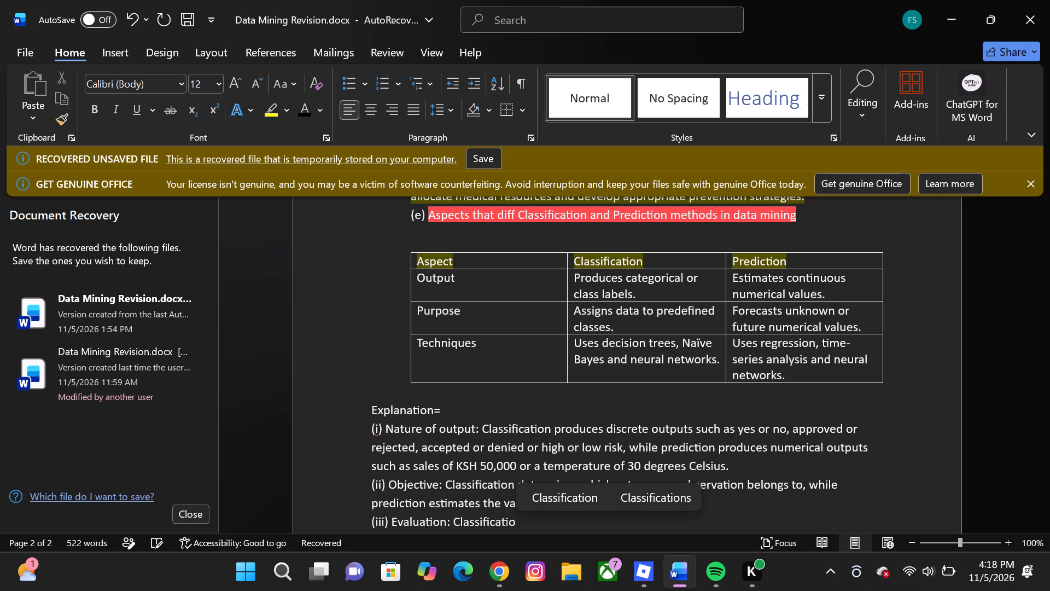
{"action": "type", "text": "n"}
{"action": "key", "text": "space"}
{"action": "type", "text": "can be"}
{"action": "key", "text": "space"}
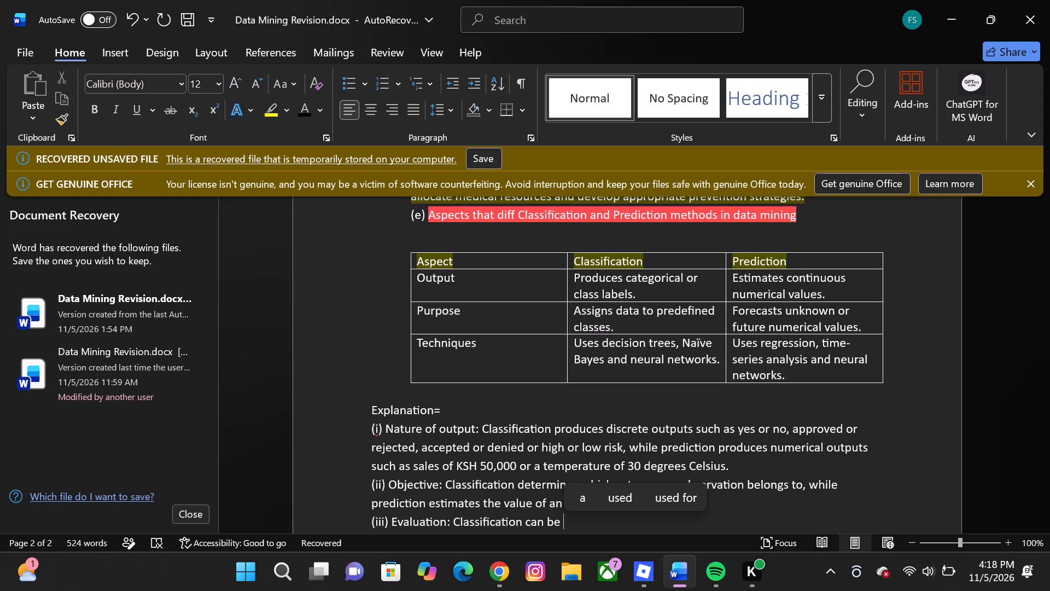
Continue the evaluation sentence after "Classification can be" with "evaluated using".
{"action": "type", "text": "rva"}
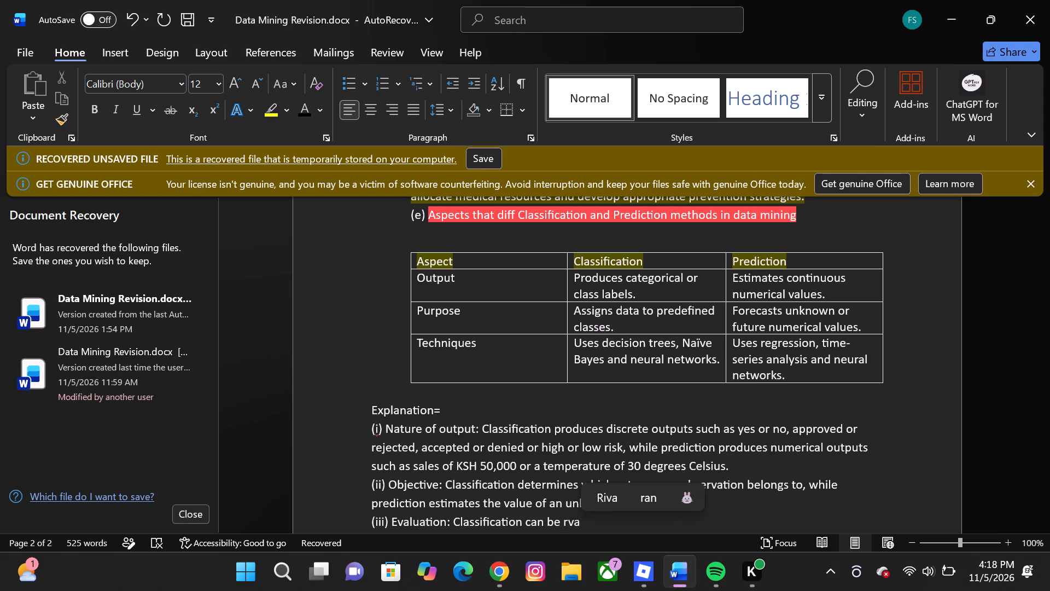
{"action": "key", "text": "BackSpace"}
{"action": "key", "text": "BackSpace"}
{"action": "key", "text": "BackSpace"}
{"action": "key", "text": "r"}
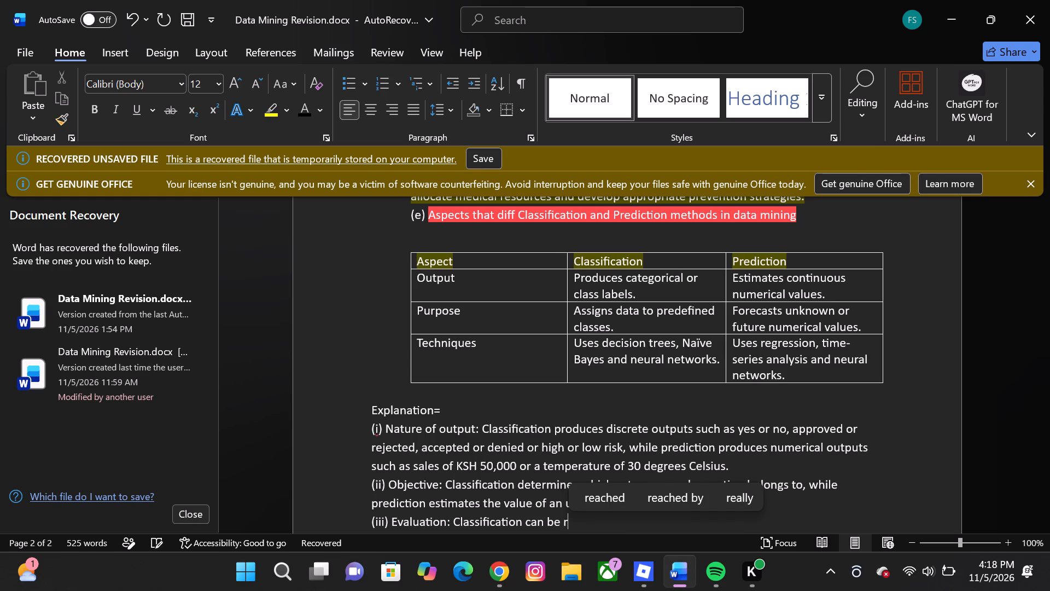
{"action": "key", "text": "BackSpace"}
{"action": "key", "text": "e"}
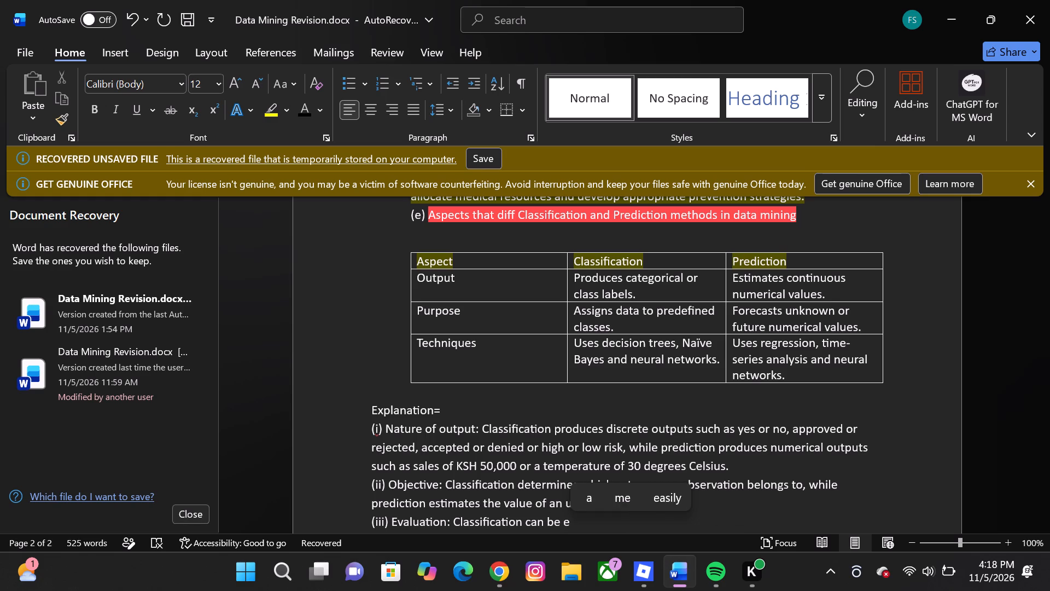
{"action": "type", "text": "va"}
{"action": "type", "text": "luay"}
{"action": "key", "text": "BackSpace"}
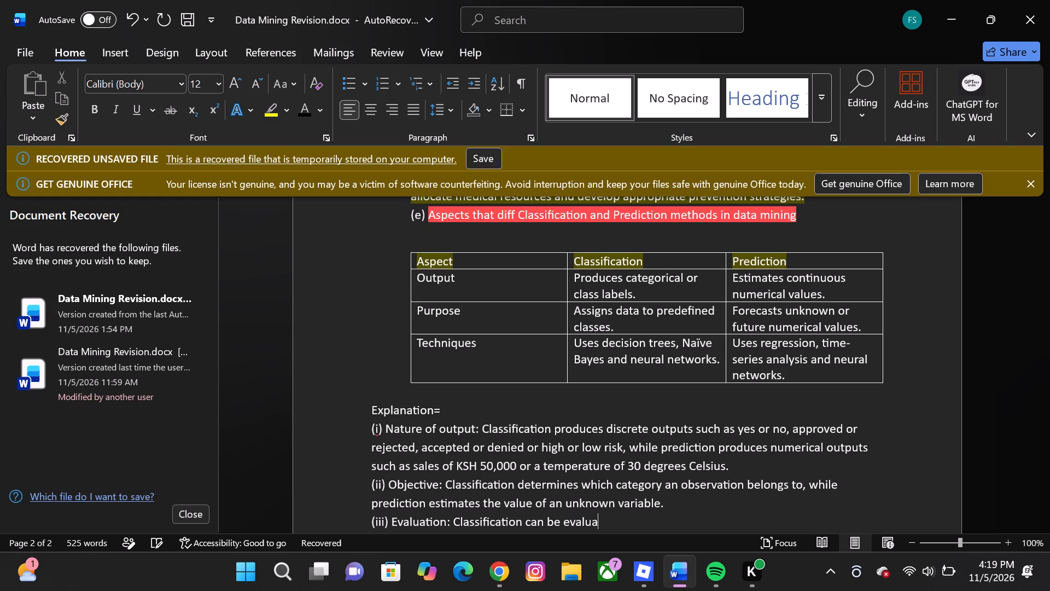
{"action": "key", "text": "u"}
{"action": "key", "text": "BackSpace"}
{"action": "key", "text": "t"}
{"action": "type", "text": "ed"}
{"action": "key", "text": "space"}
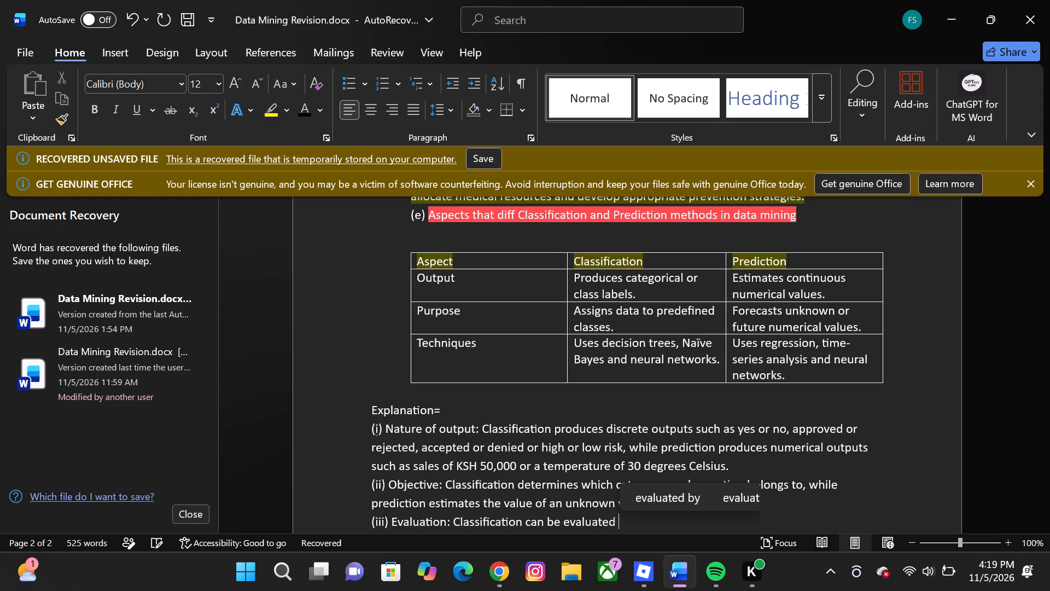
{"action": "type", "text": "using"}
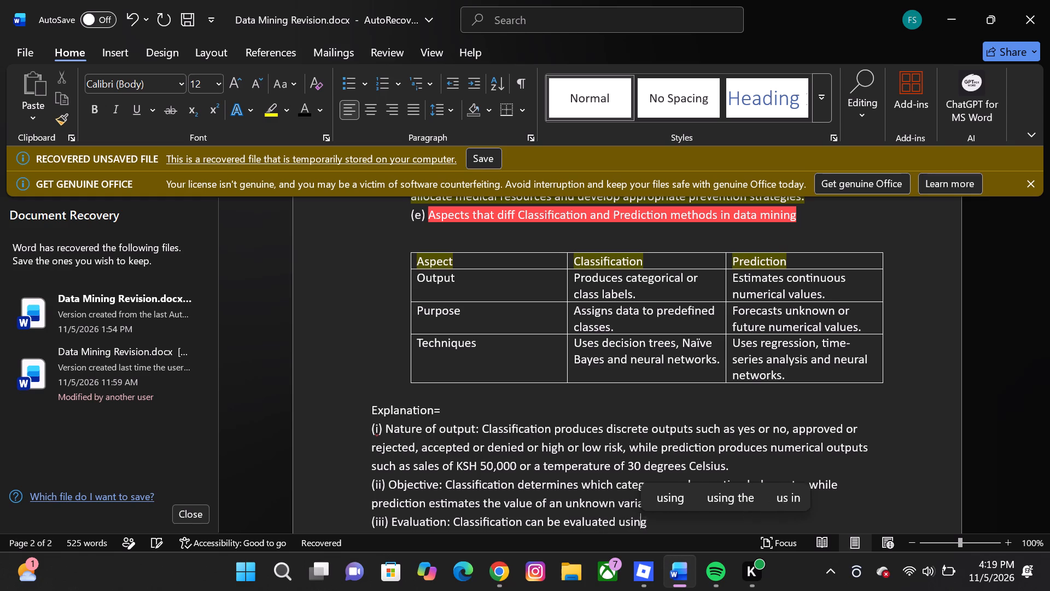
{"action": "key", "text": "space"}
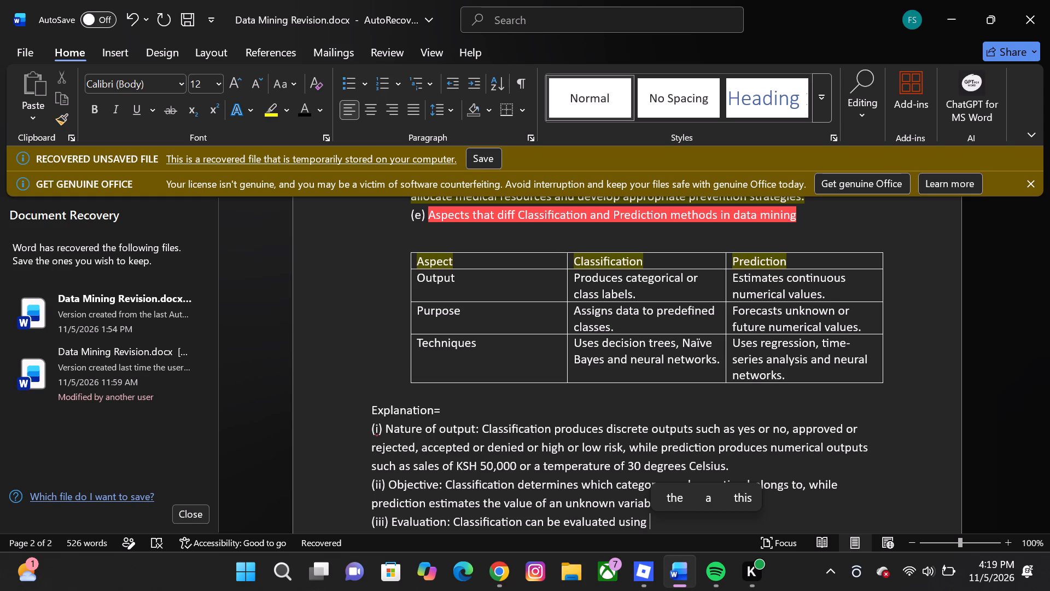
Add the classification measures "accuracy, precision and recall" to the evaluation sentence.
{"action": "type", "text": "acuu"}
{"action": "key", "text": "BackSpace"}
{"action": "key", "text": "BackSpace"}
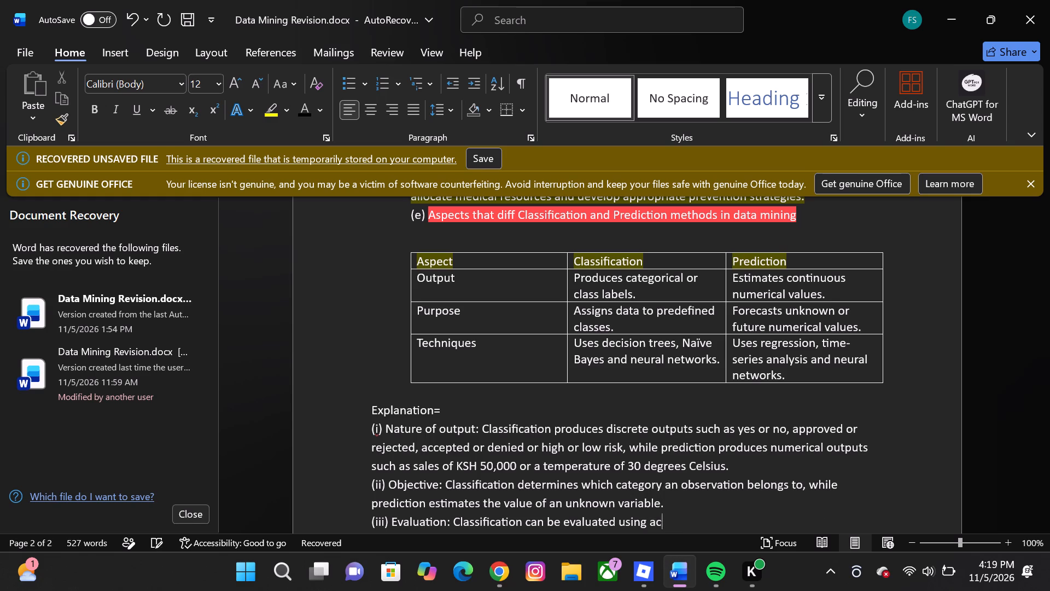
{"action": "type", "text": "cura"}
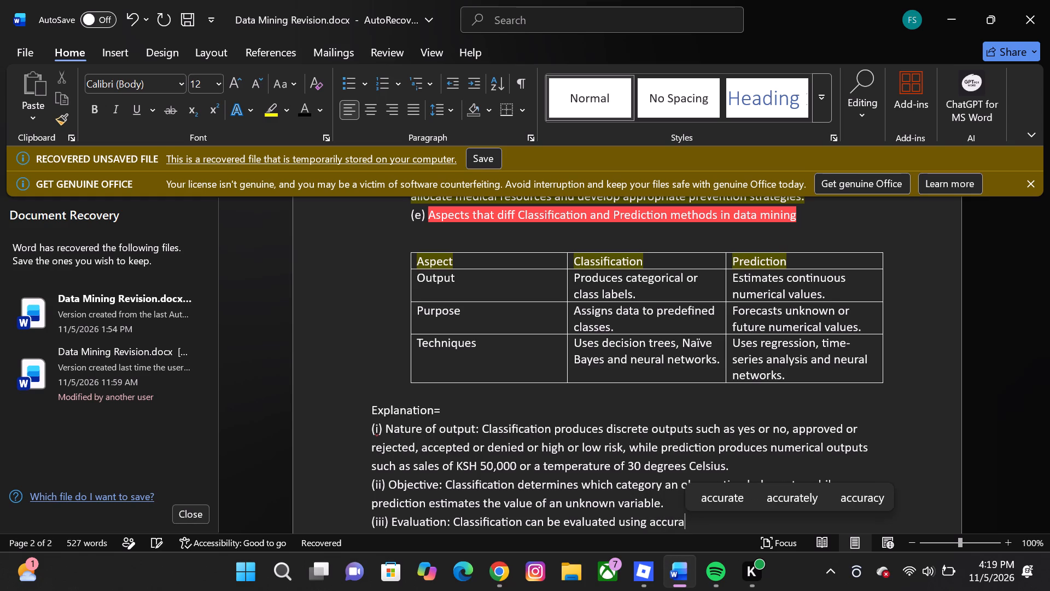
{"action": "type", "text": "cy"}
{"action": "key", "text": "space"}
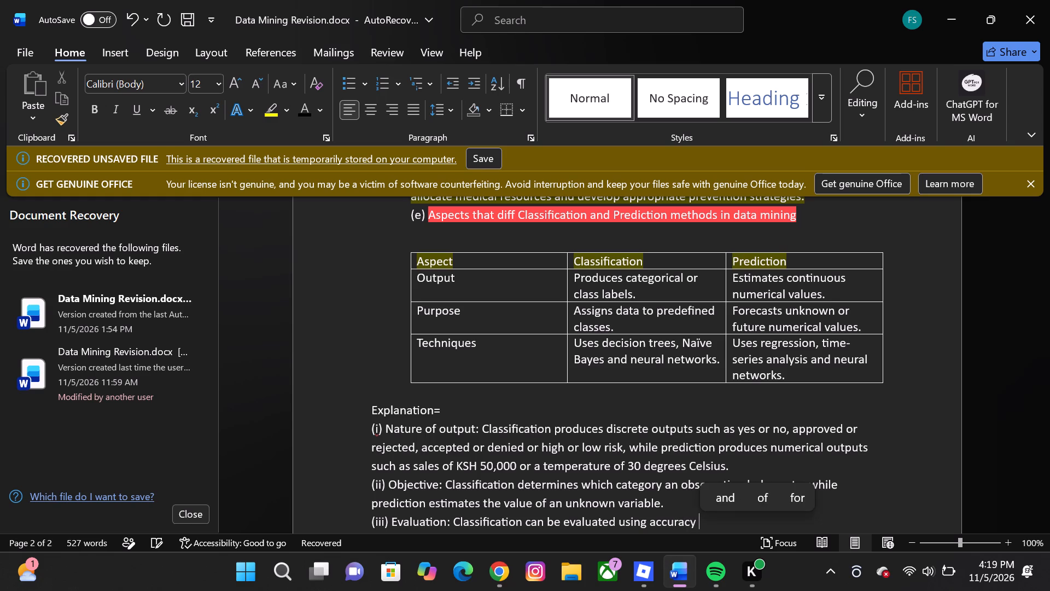
{"action": "key", "text": "BackSpace"}
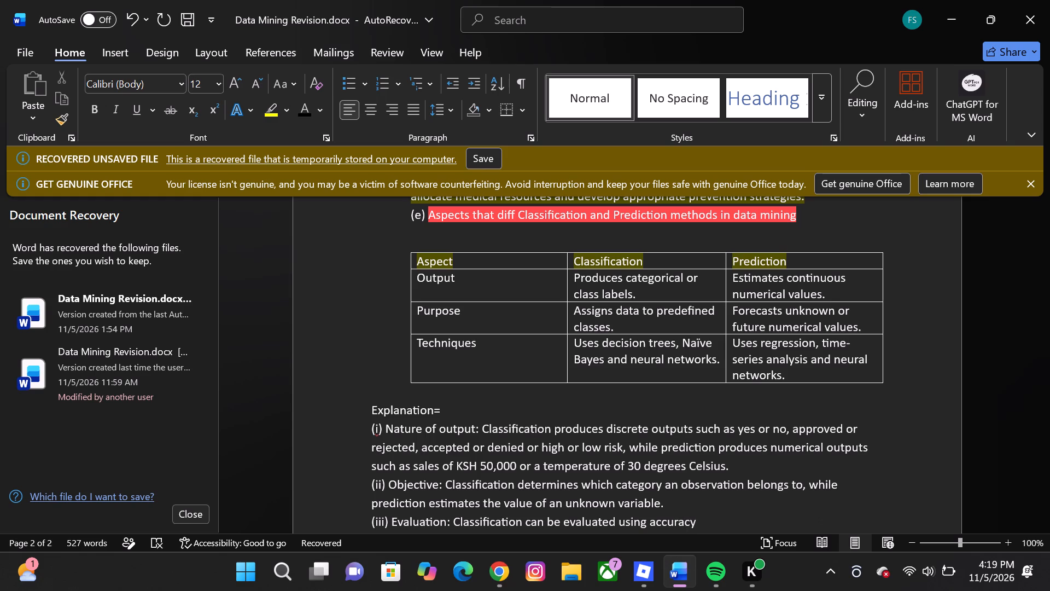
{"action": "key", "text": "comma"}
{"action": "key", "text": "space"}
{"action": "type", "text": "precis"}
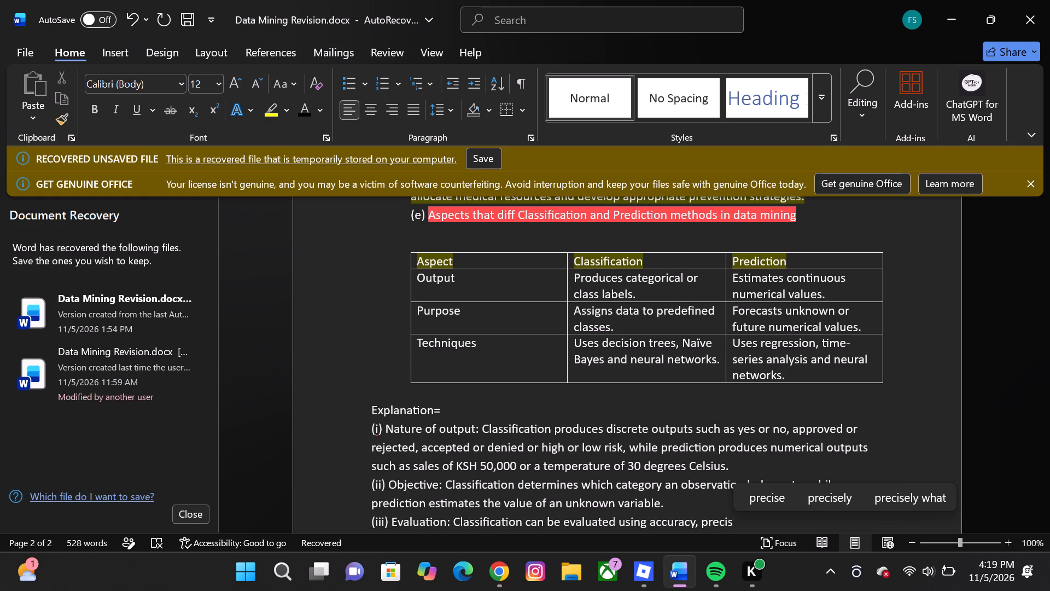
{"action": "type", "text": "ion"}
{"action": "key", "text": "space"}
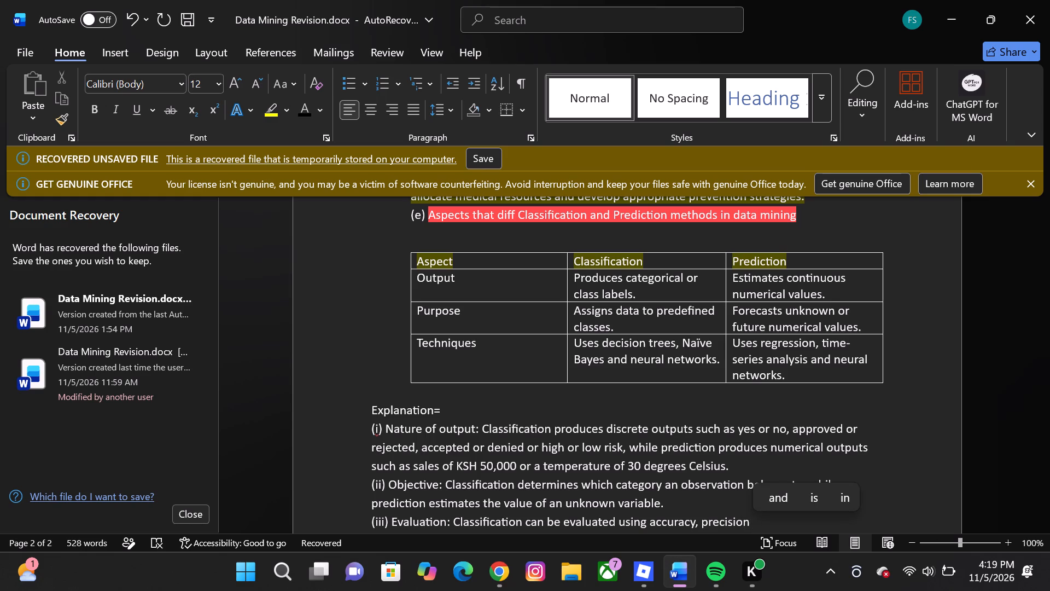
{"action": "type", "text": "and recall"}
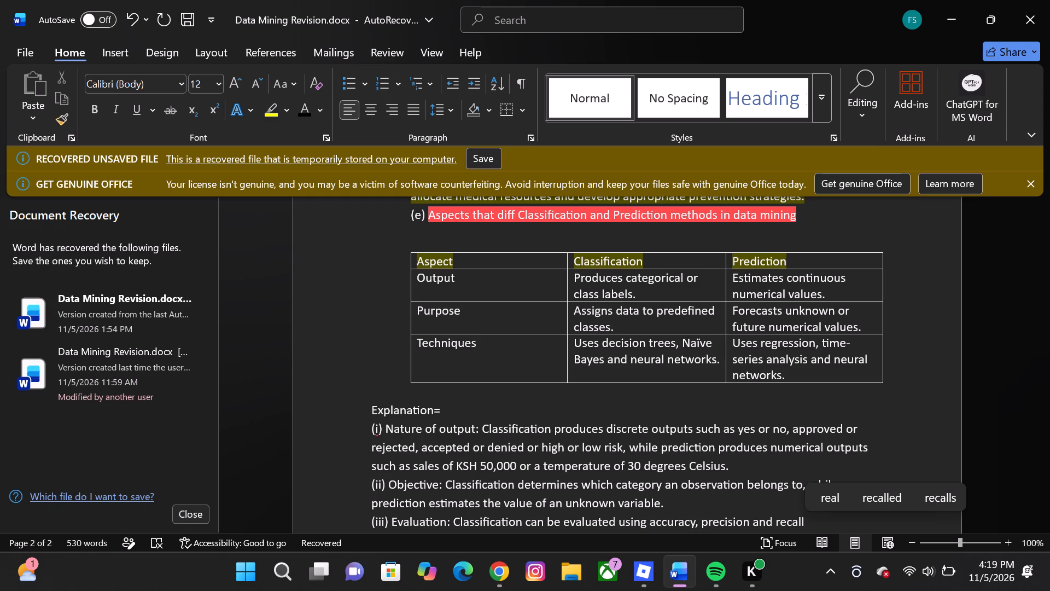
Extend the evaluation sentence after "recall" with ", while prediction can be evaluated using".
{"action": "type", "text": ", wh"}
{"action": "type", "text": "ile"}
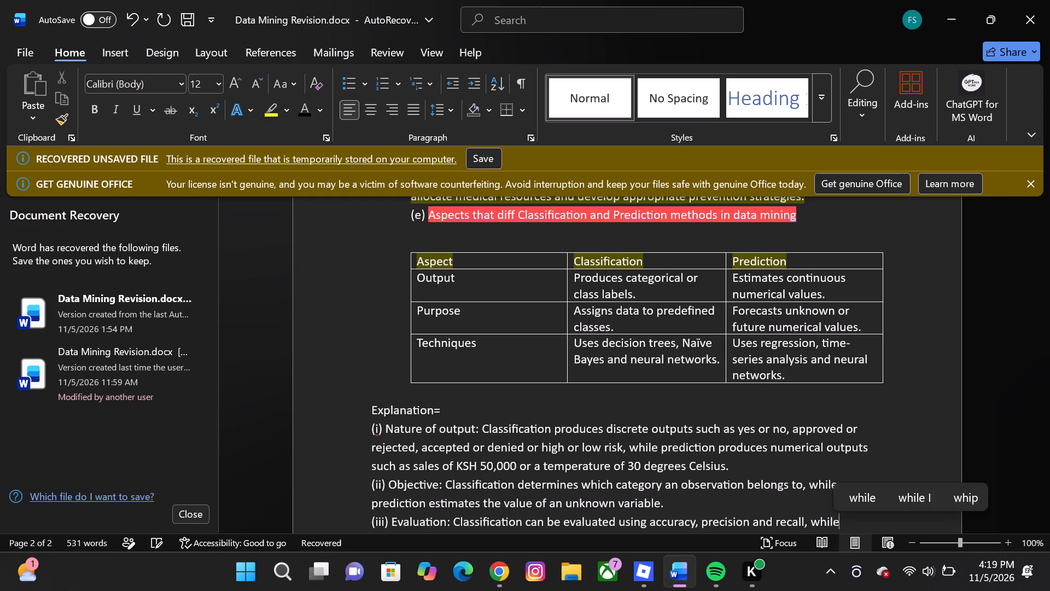
{"action": "key", "text": "space"}
{"action": "type", "text": "predictio"}
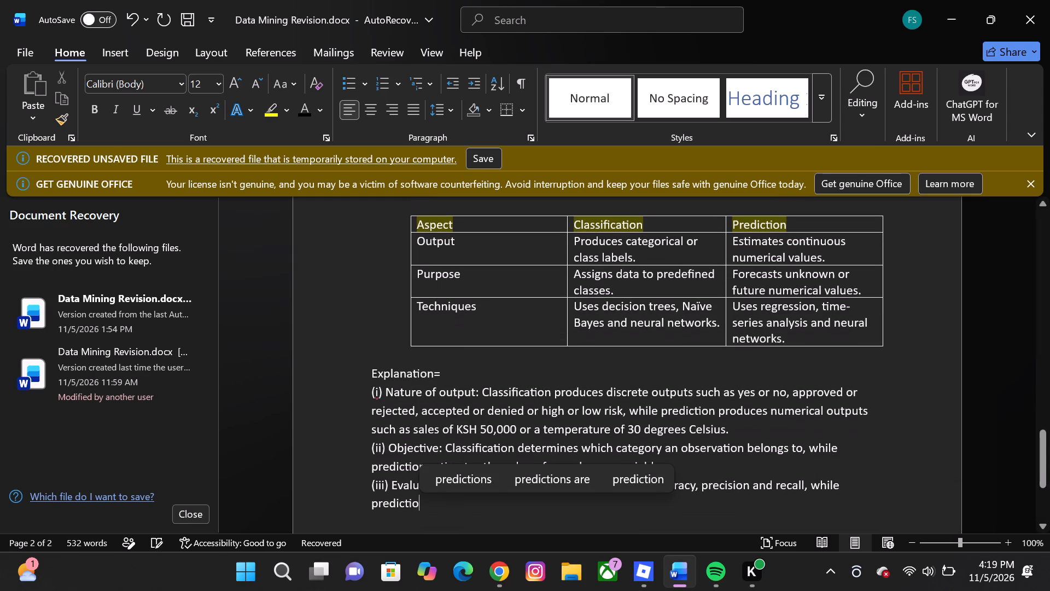
{"action": "type", "text": "n can"}
{"action": "key", "text": "space"}
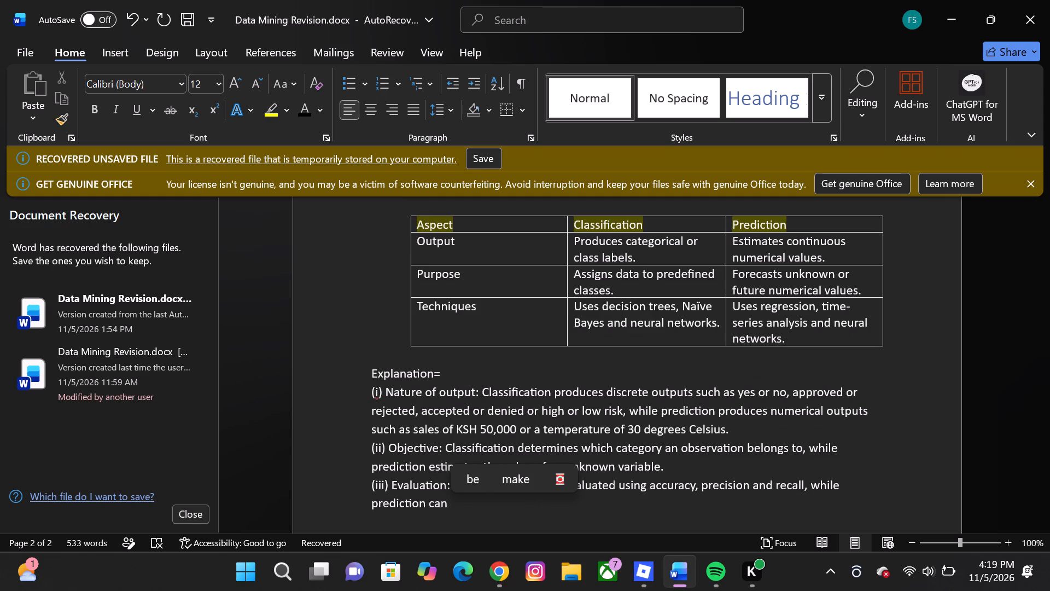
{"action": "type", "text": "be evaluated"}
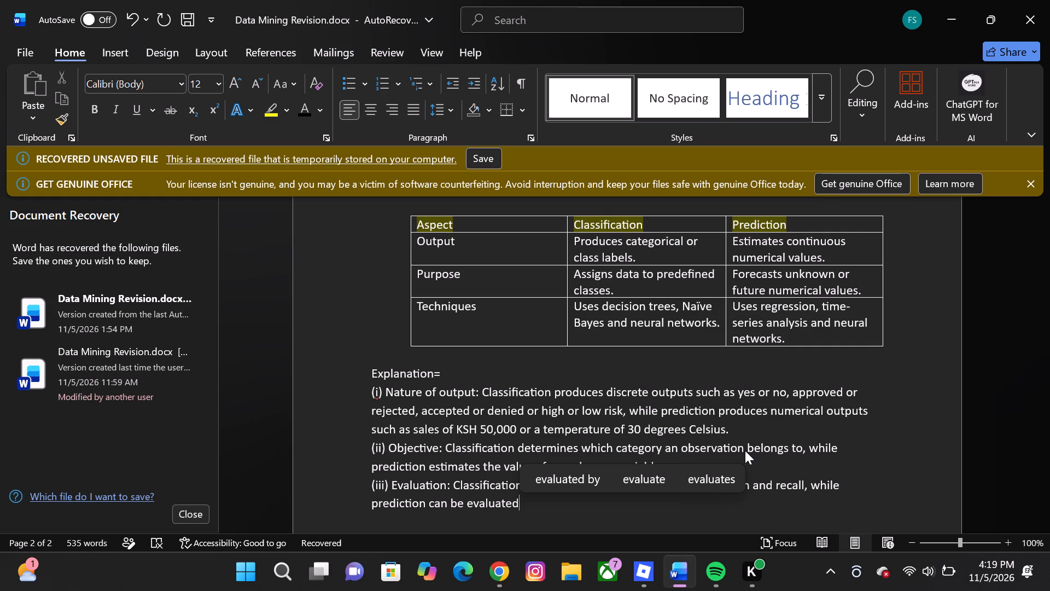
{"action": "key", "text": "space"}
{"action": "type", "text": "using"}
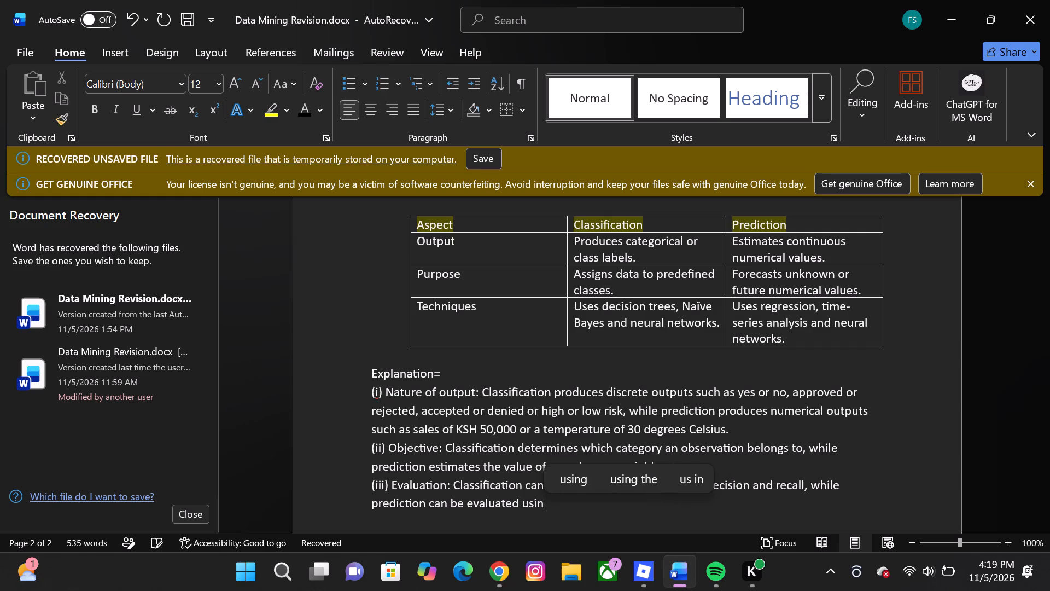
{"action": "key", "text": "space"}
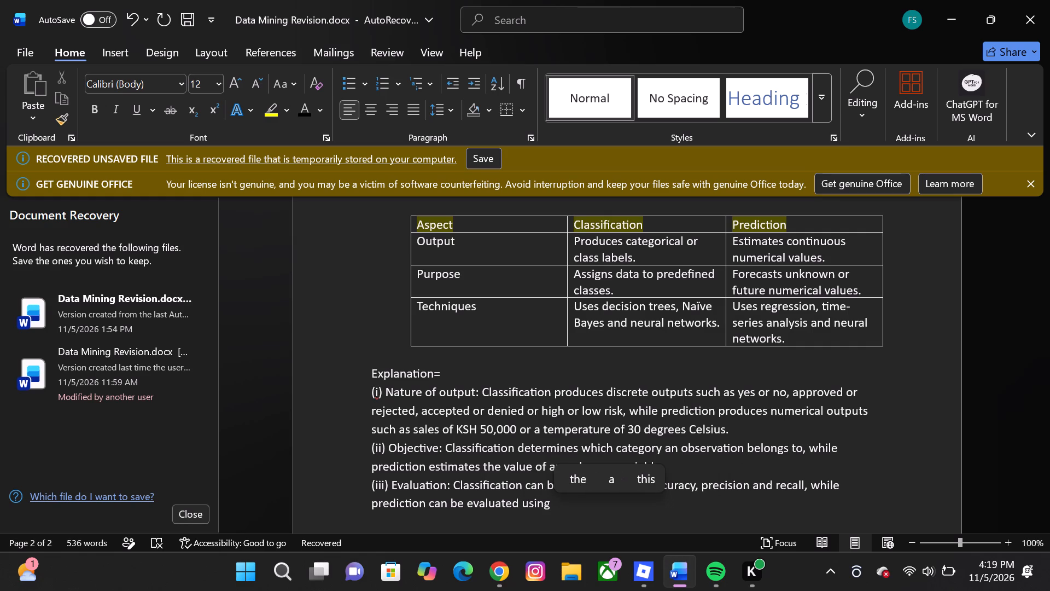
Add "Mean Absolute Error(MAE)" as the first prediction measure in the evaluation sentence.
{"action": "key", "text": "shift+m"}
{"action": "type", "text": "ean Absolute"}
{"action": "key", "text": "space"}
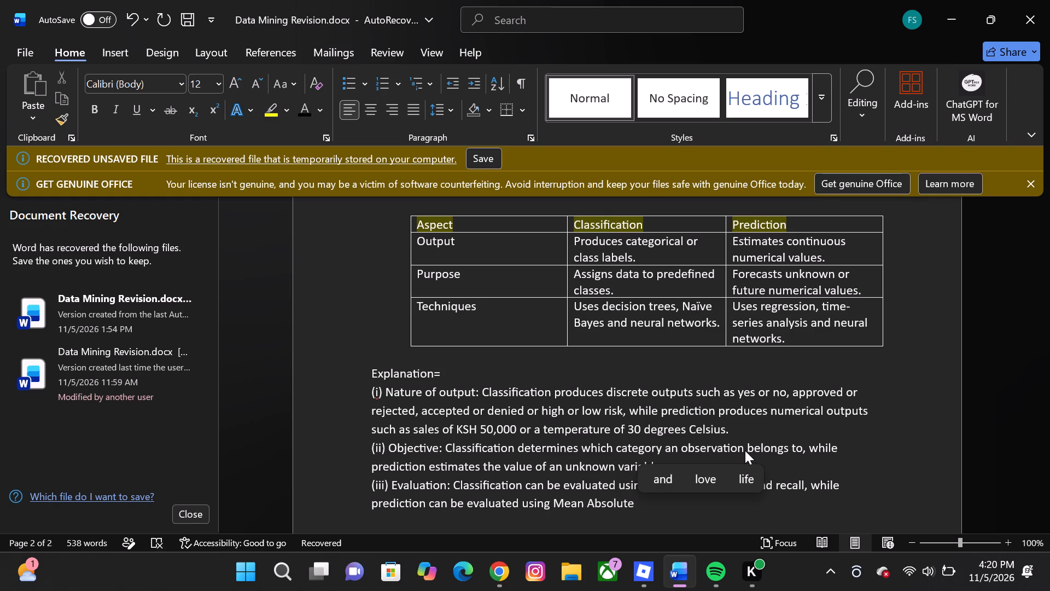
{"action": "type", "text": "Err"}
{"action": "key", "text": "r"}
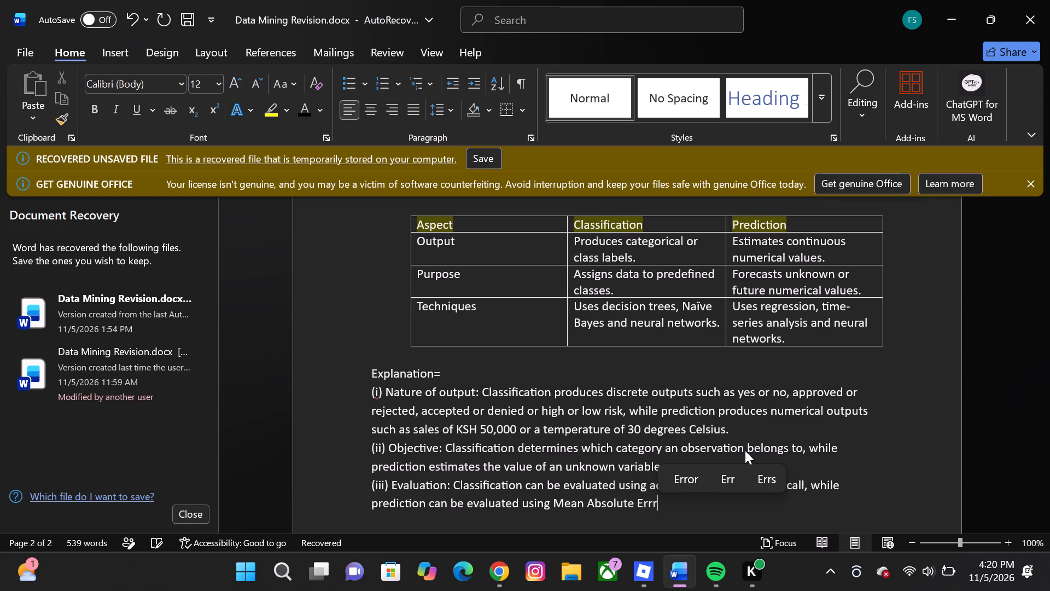
{"action": "key", "text": "BackSpace"}
{"action": "type", "text": "or"}
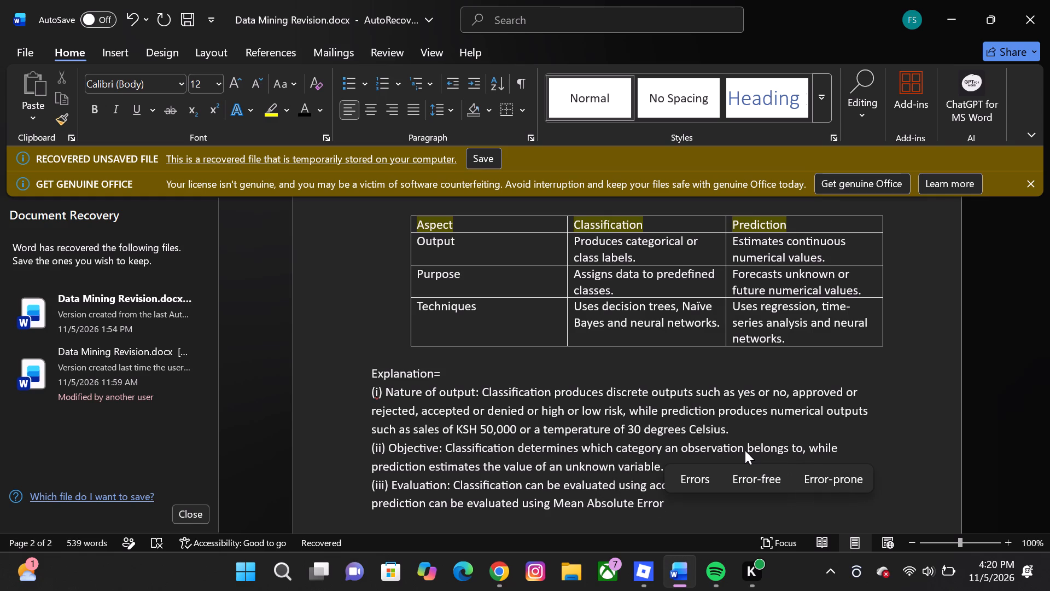
{"action": "key", "text": "shift+parenleft"}
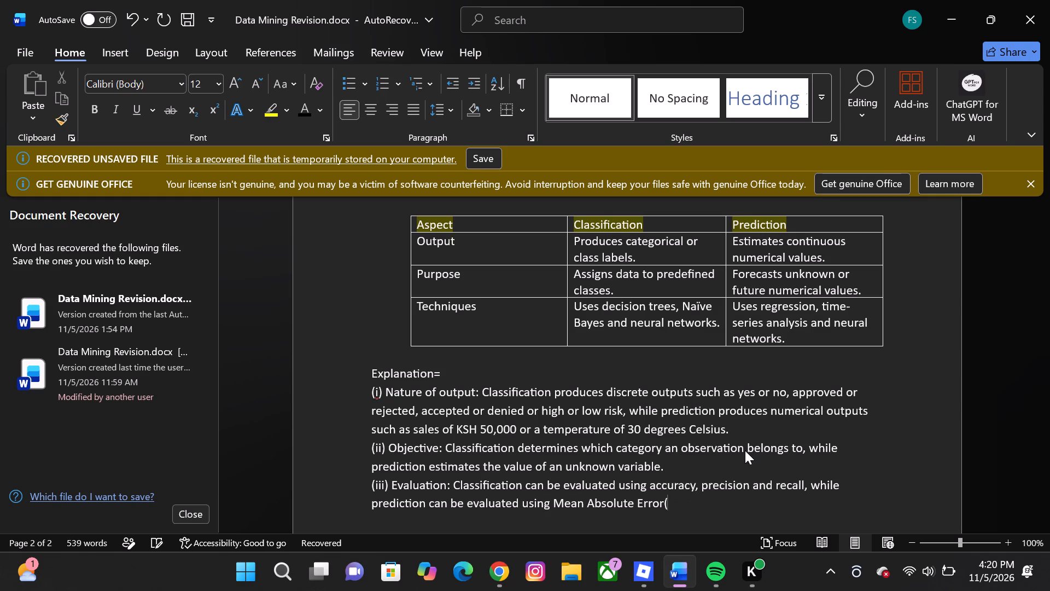
{"action": "key", "text": "shift+m"}
{"action": "type", "text": "AE"}
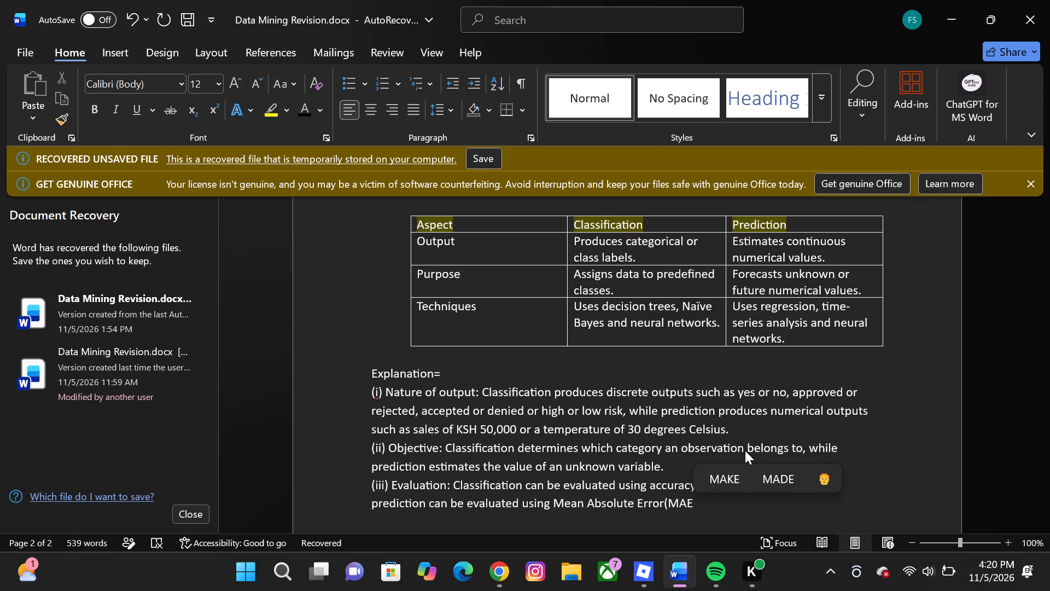
{"action": "key", "text": "shift+parenright"}
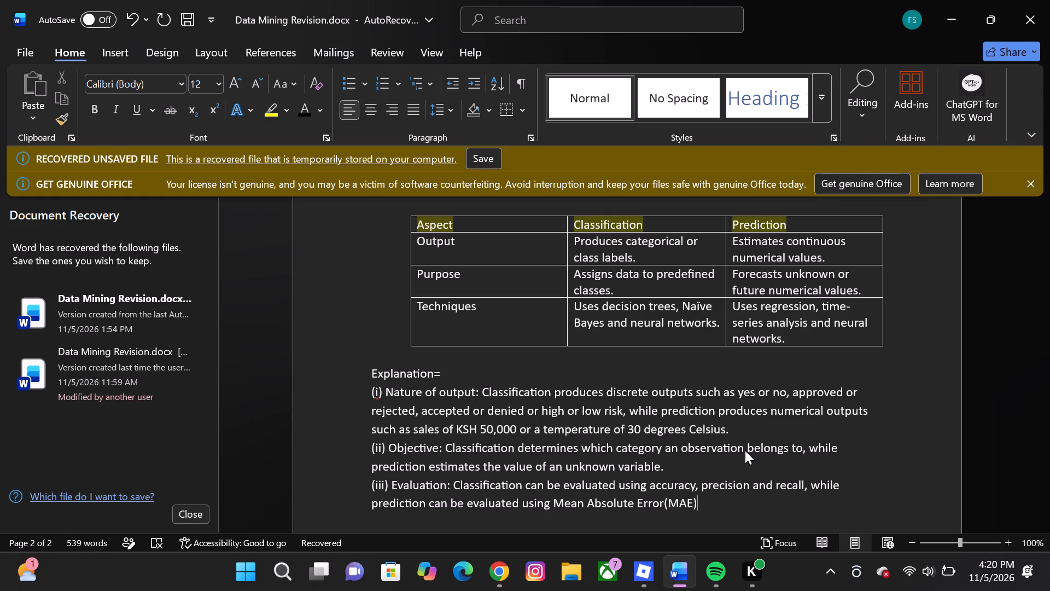
Continue the evaluation sentence after "Mean Absolute Error(MAE)" with ", Mean Squared Error(MSE) and".
{"action": "key", "text": "space"}
{"action": "key", "text": "BackSpace"}
{"action": "type", "text": ", Mean"}
{"action": "key", "text": "space"}
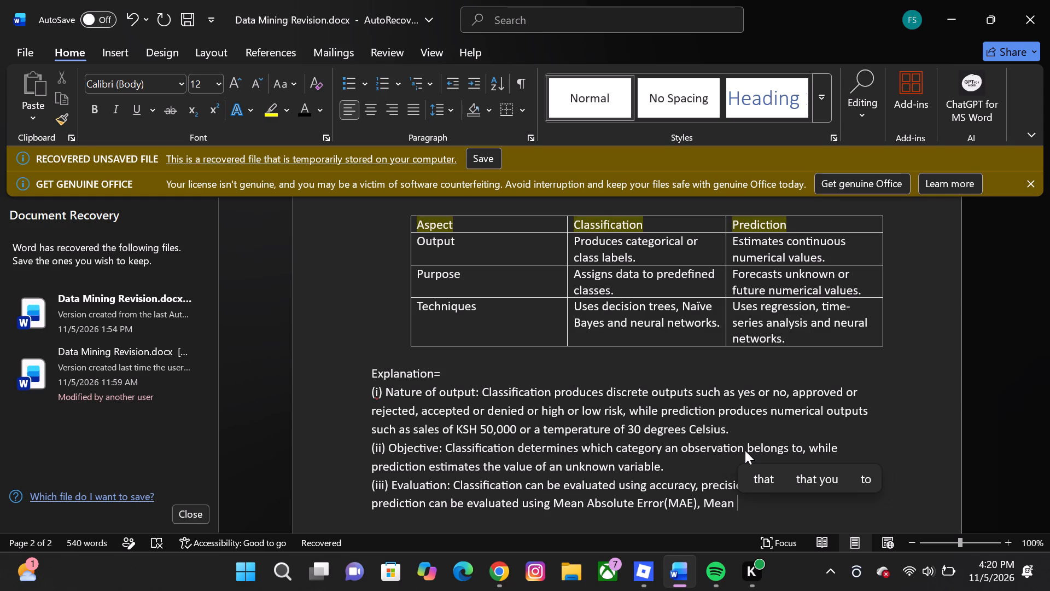
{"action": "type", "text": "Squared"}
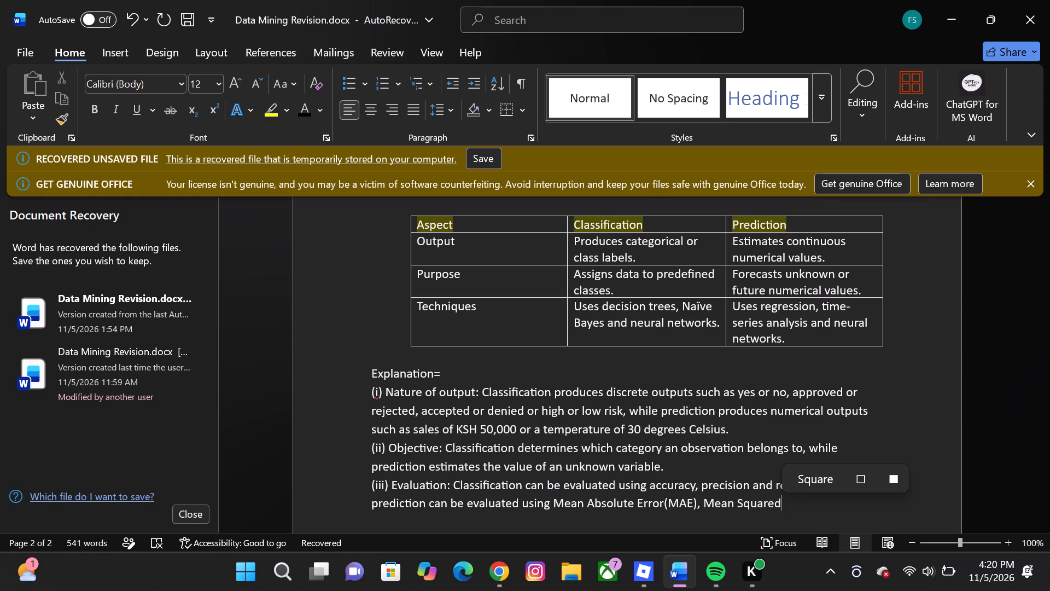
{"action": "key", "text": "space"}
{"action": "type", "text": "E"}
{"action": "type", "text": "rror"}
{"action": "key", "text": "space"}
{"action": "key", "text": "BackSpace"}
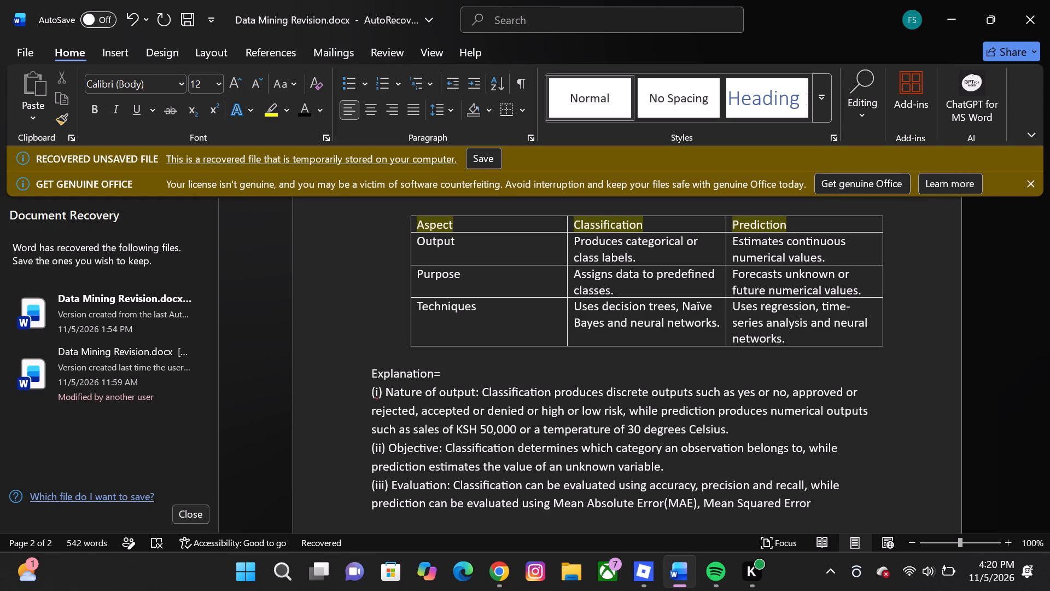
{"action": "key", "text": "shift+parenleft"}
{"action": "type", "text": "MSE"}
{"action": "type", "text": ") and"}
{"action": "key", "text": "space"}
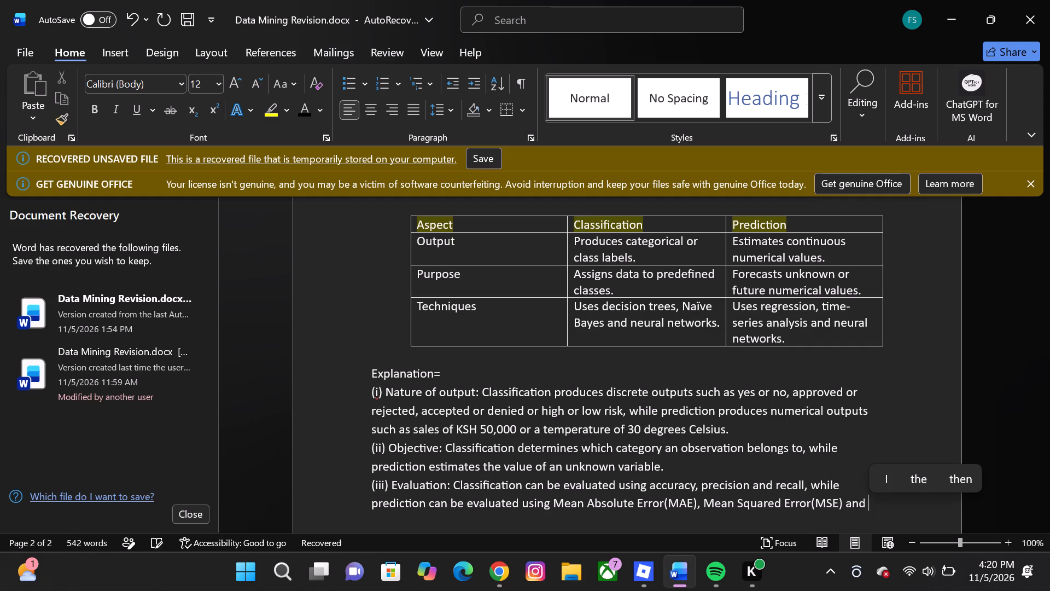
Add "Root Mean Squared" after "and" as the start of the last prediction measure in the evaluation sentence.
{"action": "key", "text": "shift+r"}
{"action": "type", "text": "oot Mean"}
{"action": "key", "text": "space"}
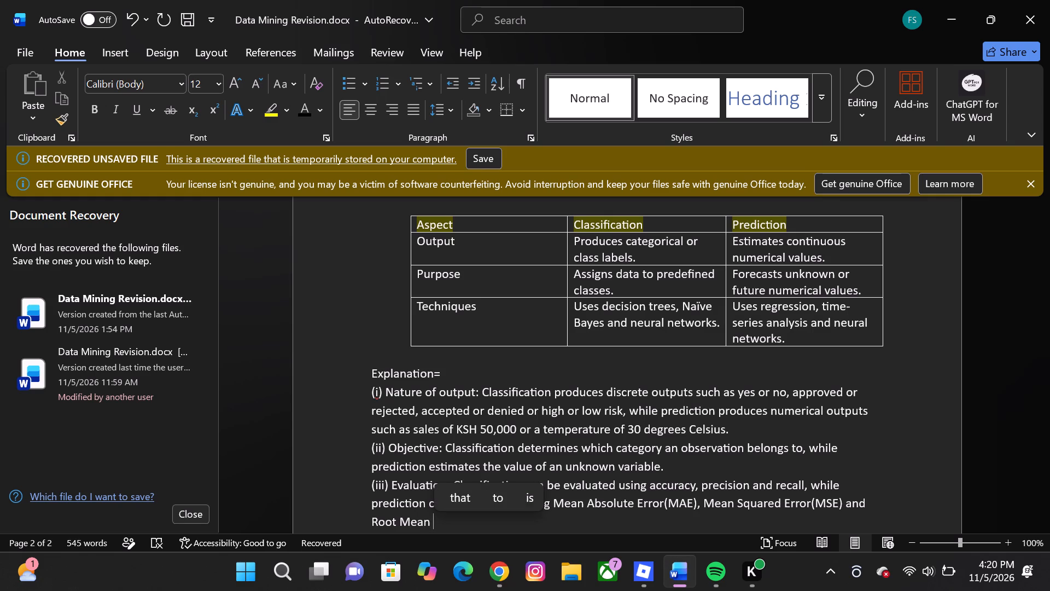
{"action": "key", "text": "shift+s"}
{"action": "type", "text": "qua"}
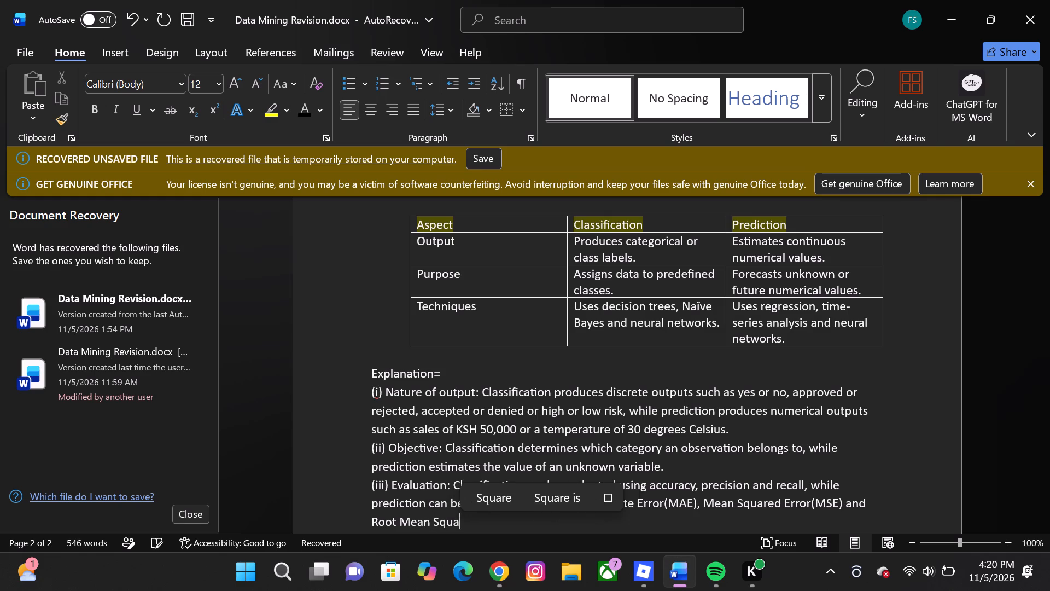
{"action": "type", "text": "red"}
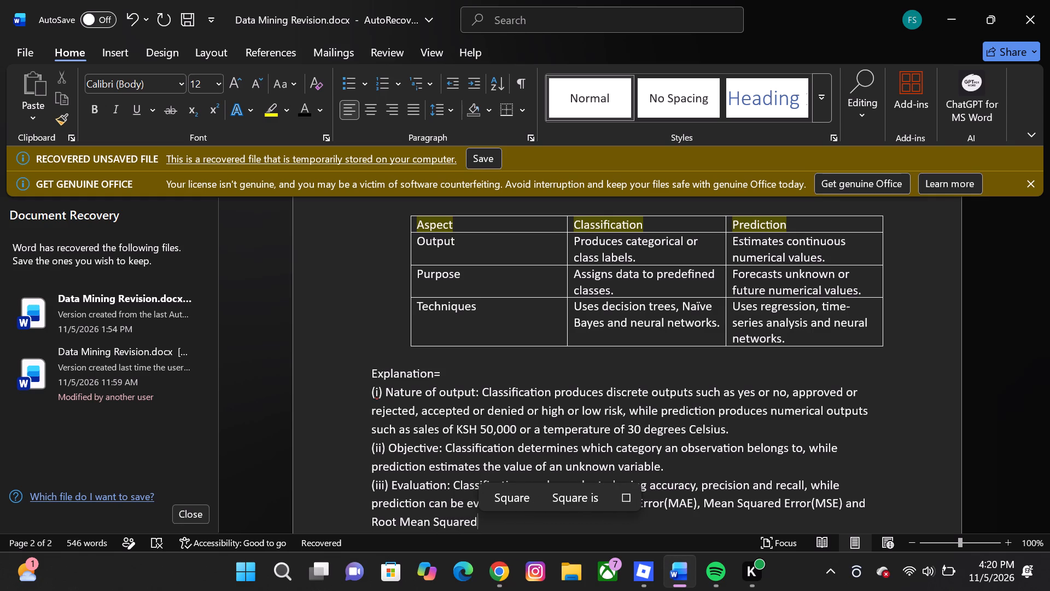
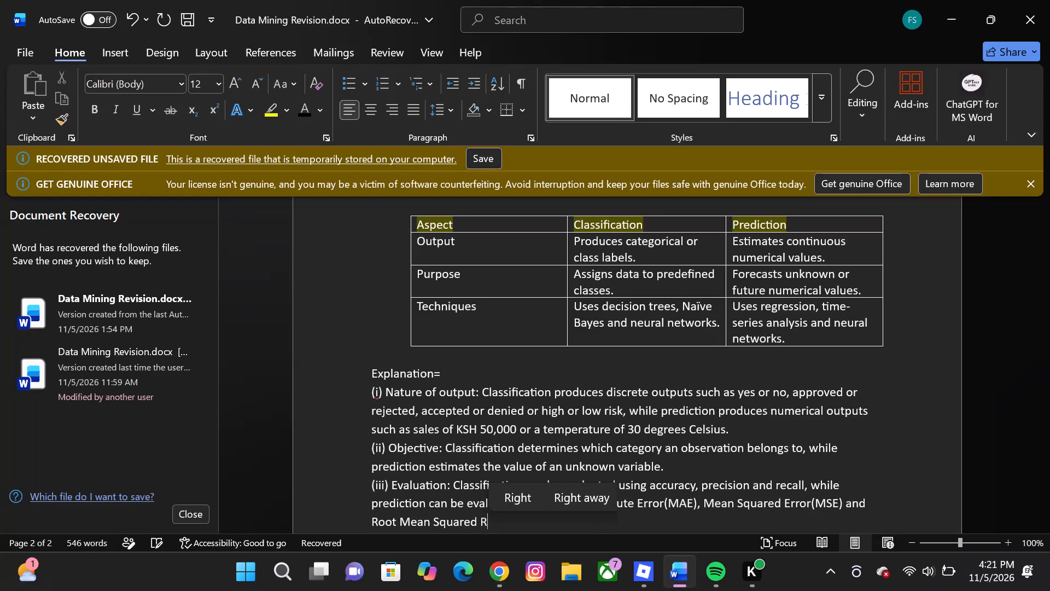
Replace the stray "R" after "Root Mean Squared" with "Error (RMSE)." to finish the evaluation point, and start a new line below it.
{"action": "key", "text": "BackSpace"}
{"action": "type", "text": "Error"}
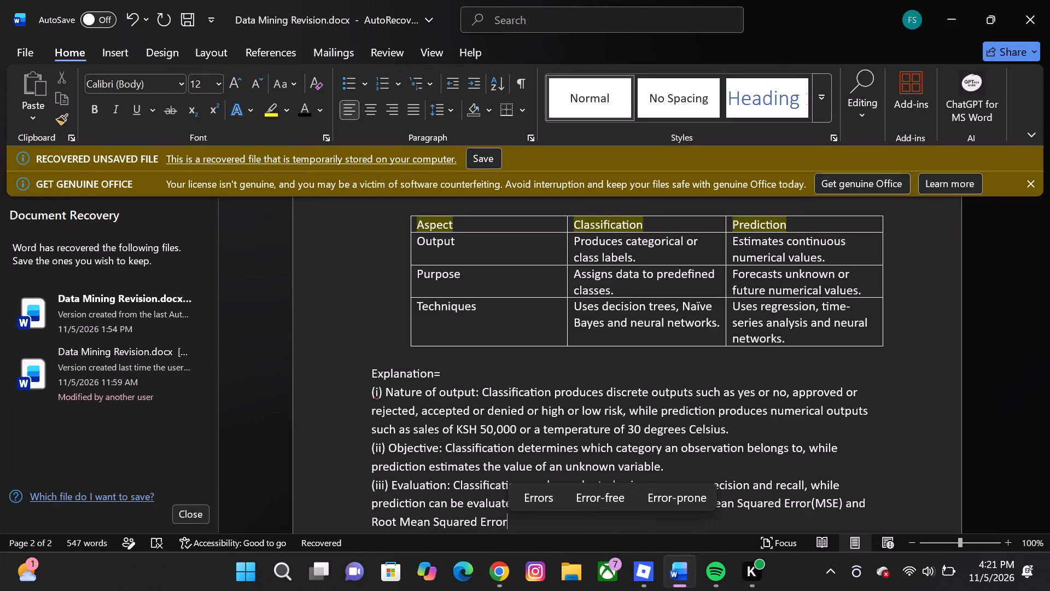
{"action": "key", "text": "space"}
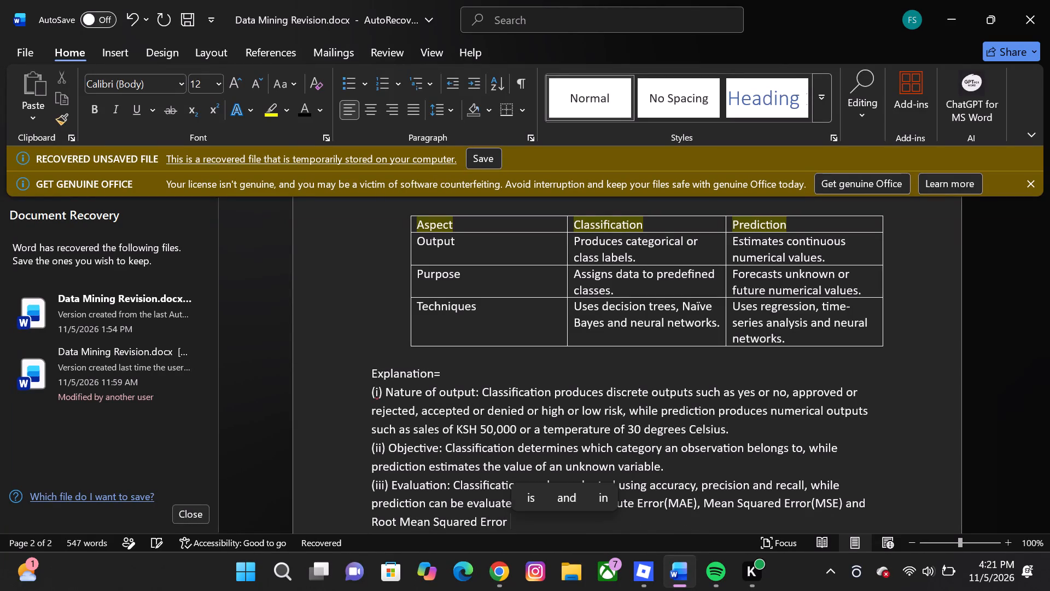
{"action": "key", "text": "shift+parenleft"}
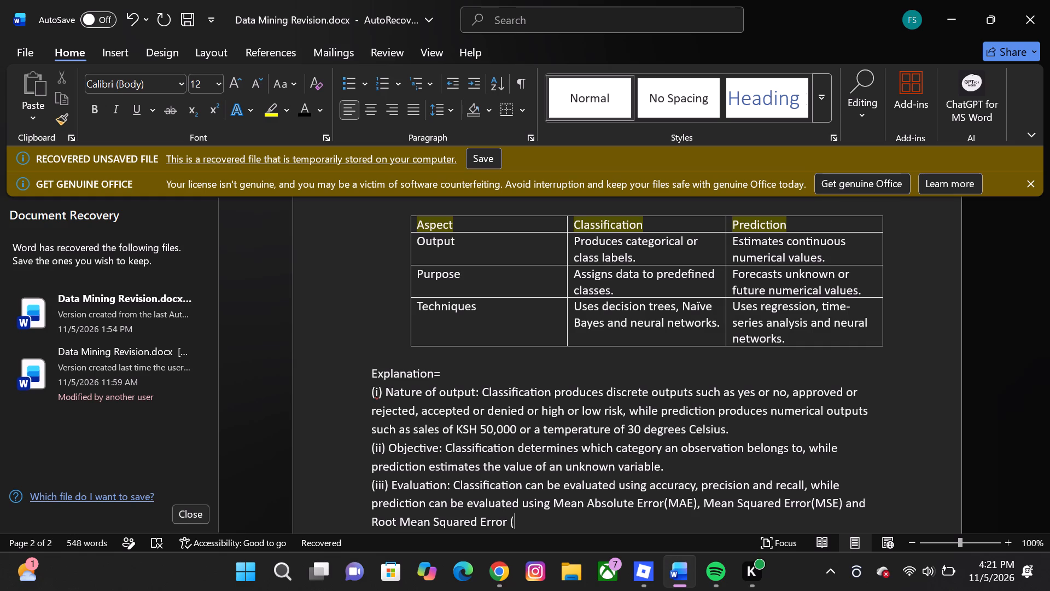
{"action": "type", "text": "RMSE"}
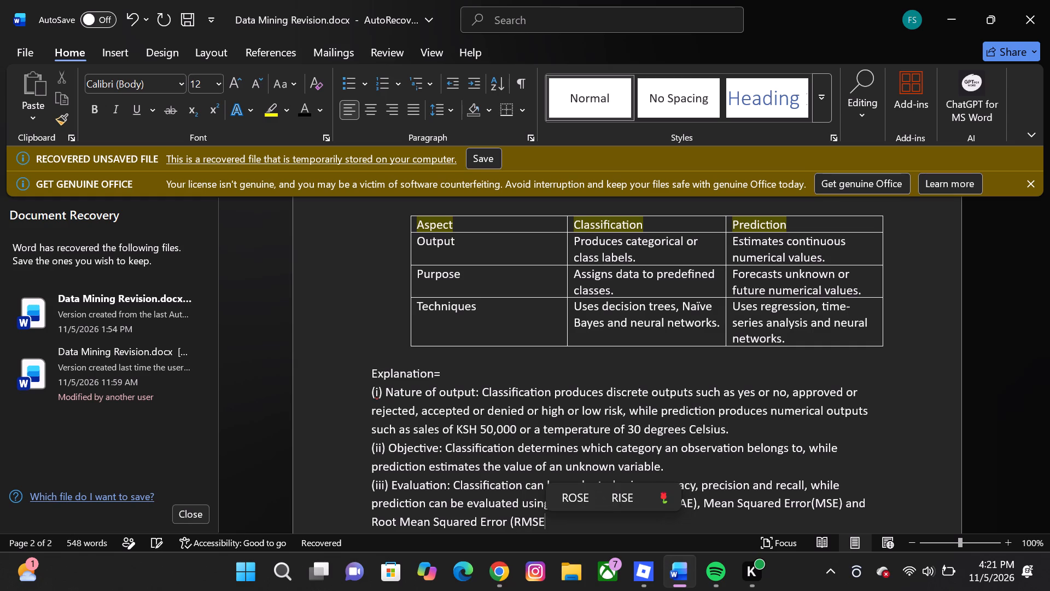
{"action": "key", "text": "shift+parenright"}
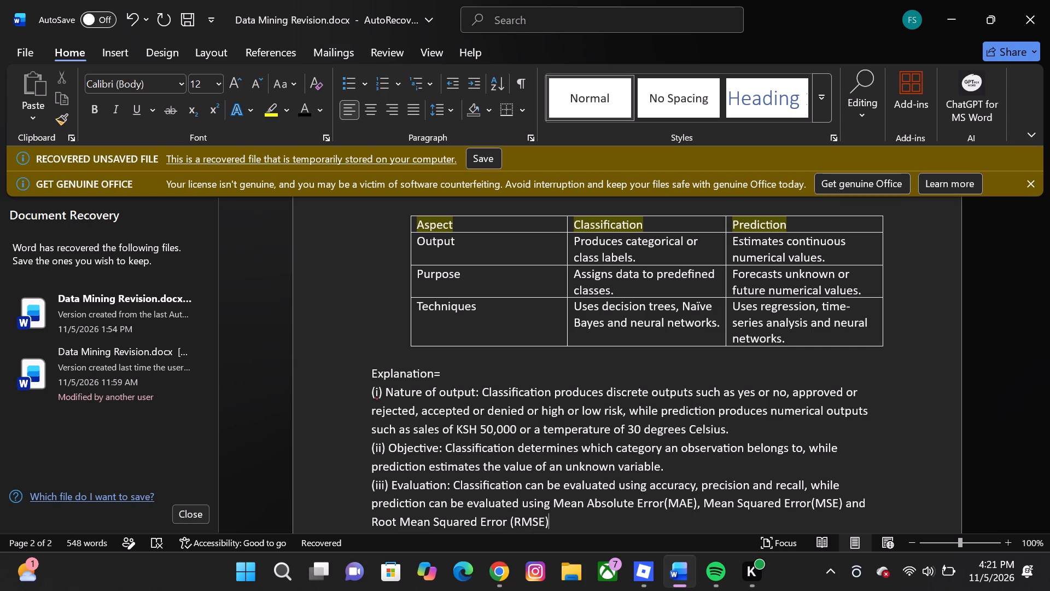
{"action": "key", "text": "period"}
{"action": "key", "text": "shift+Return"}
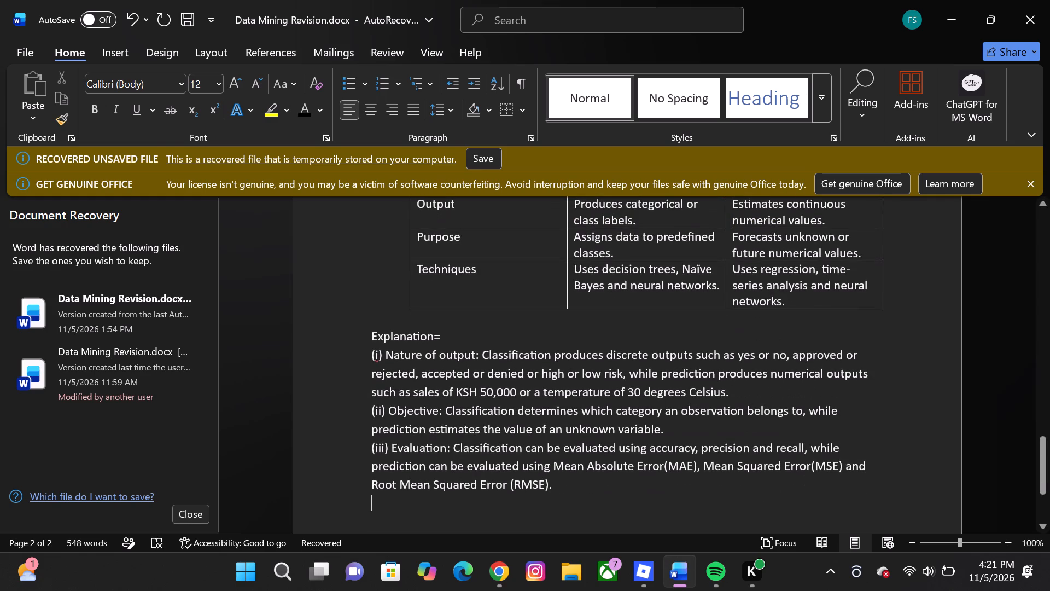
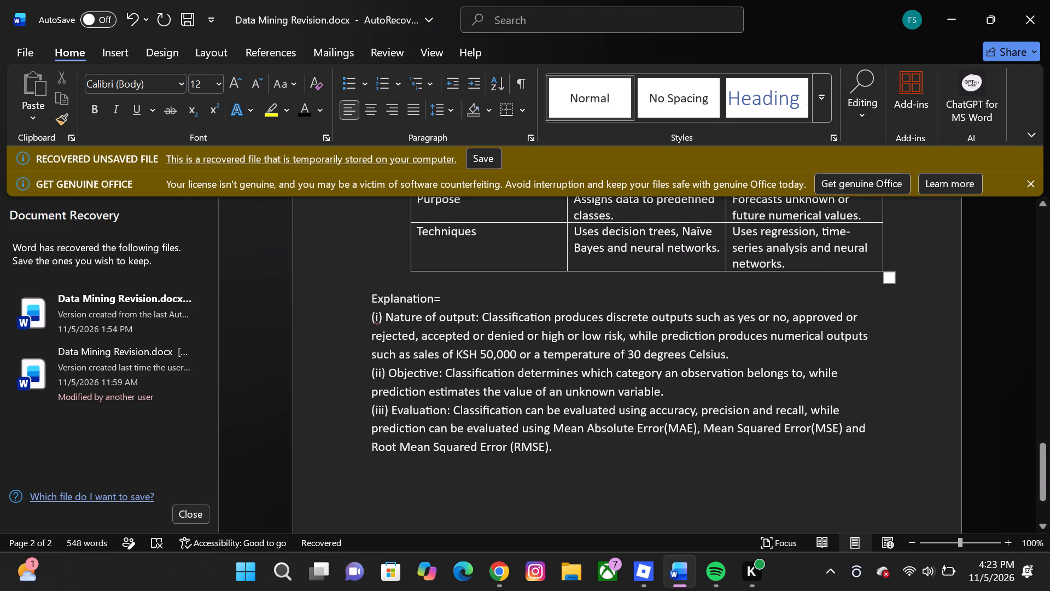
Remove the blank line between the Classification and Prediction table and "Explanation=".
{"action": "left_click", "coordinate": [370, 293]}
{"action": "key", "text": "BackSpace"}
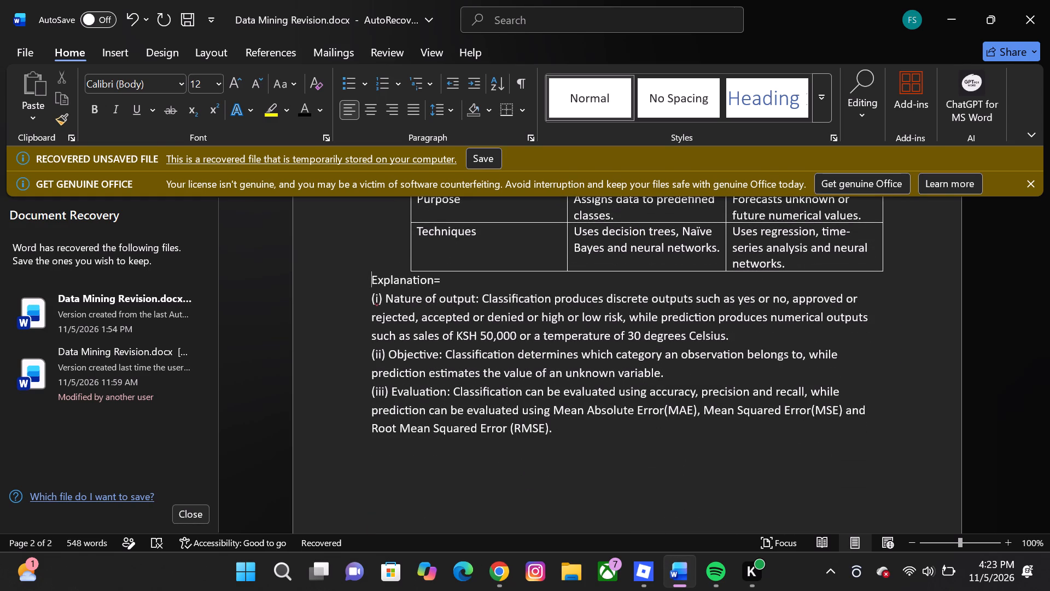
{"action": "key", "text": "shift+Return"}
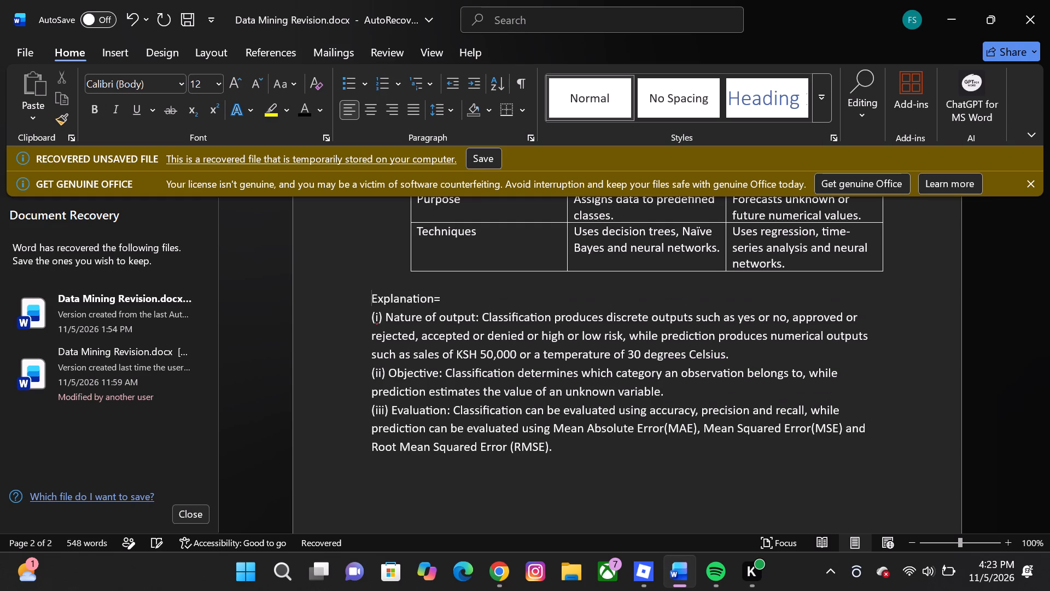
{"action": "key", "text": "BackSpace"}
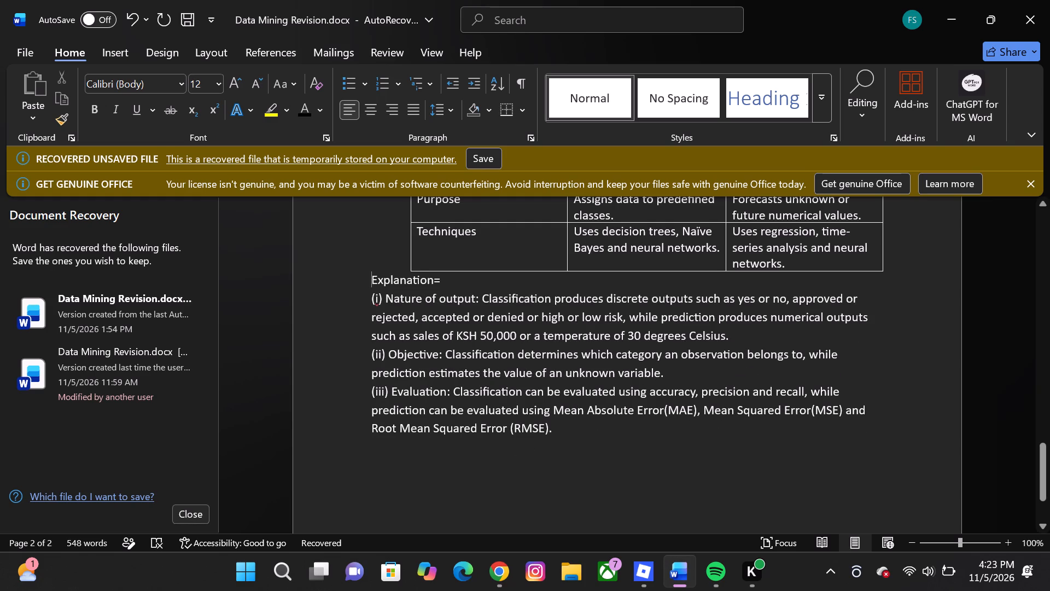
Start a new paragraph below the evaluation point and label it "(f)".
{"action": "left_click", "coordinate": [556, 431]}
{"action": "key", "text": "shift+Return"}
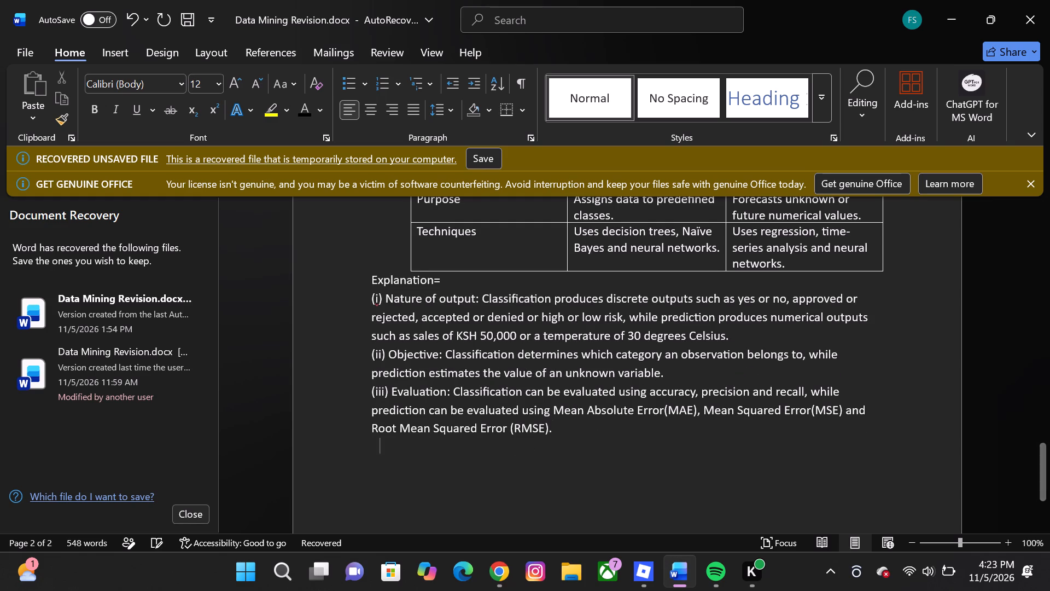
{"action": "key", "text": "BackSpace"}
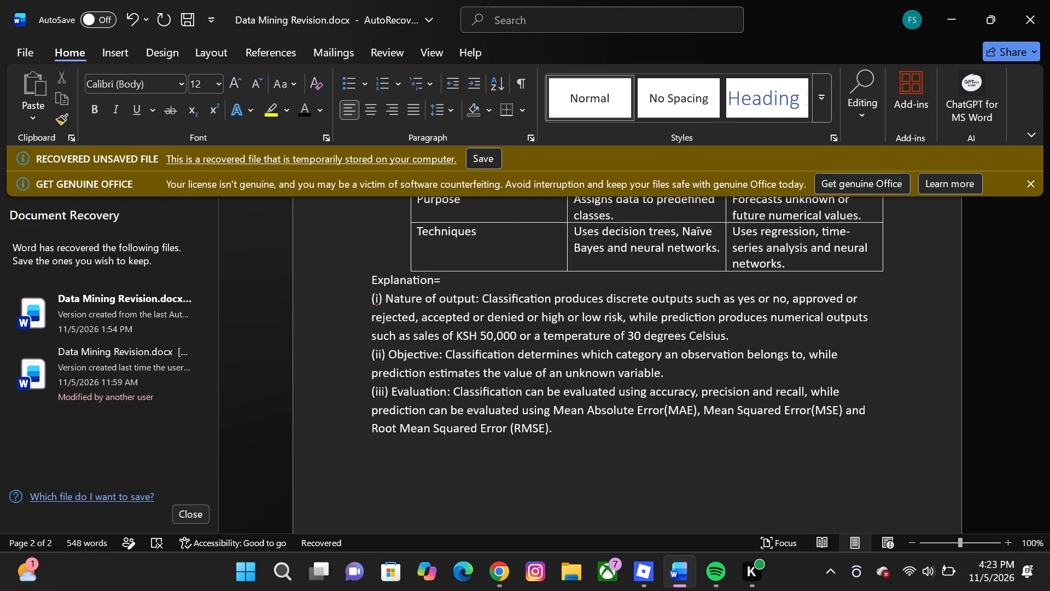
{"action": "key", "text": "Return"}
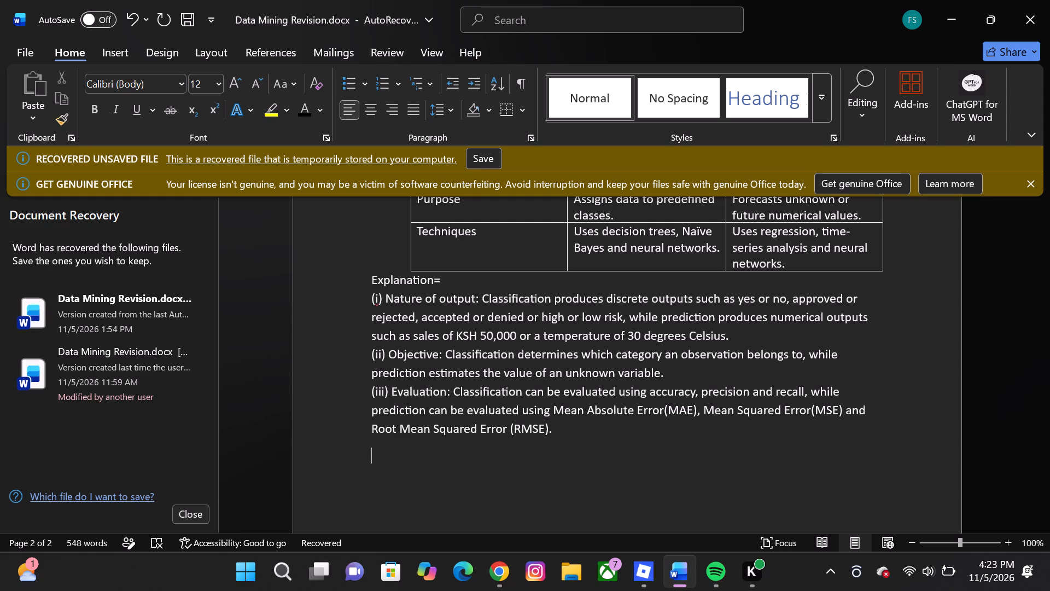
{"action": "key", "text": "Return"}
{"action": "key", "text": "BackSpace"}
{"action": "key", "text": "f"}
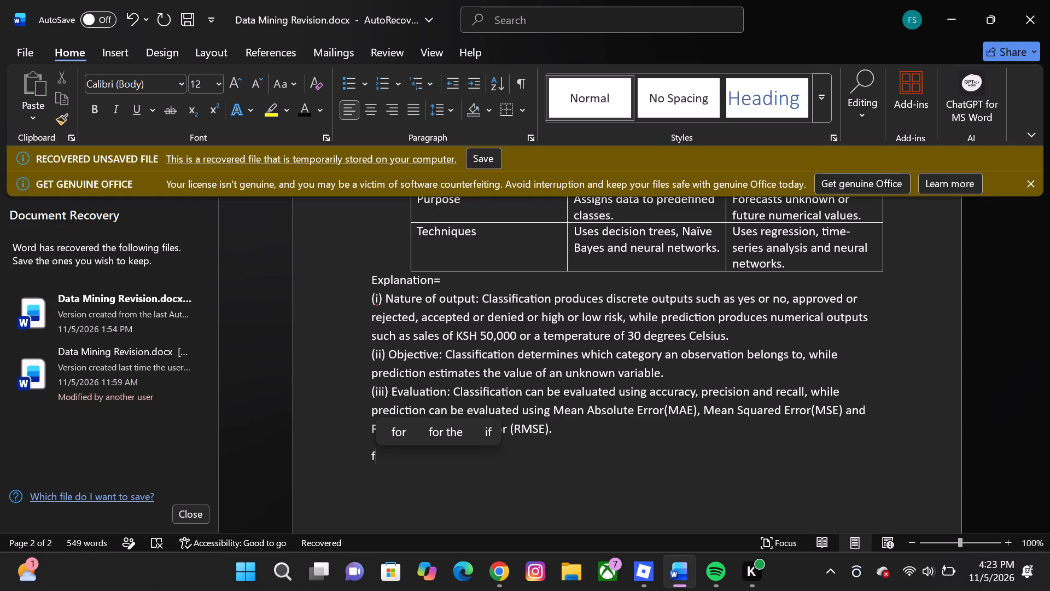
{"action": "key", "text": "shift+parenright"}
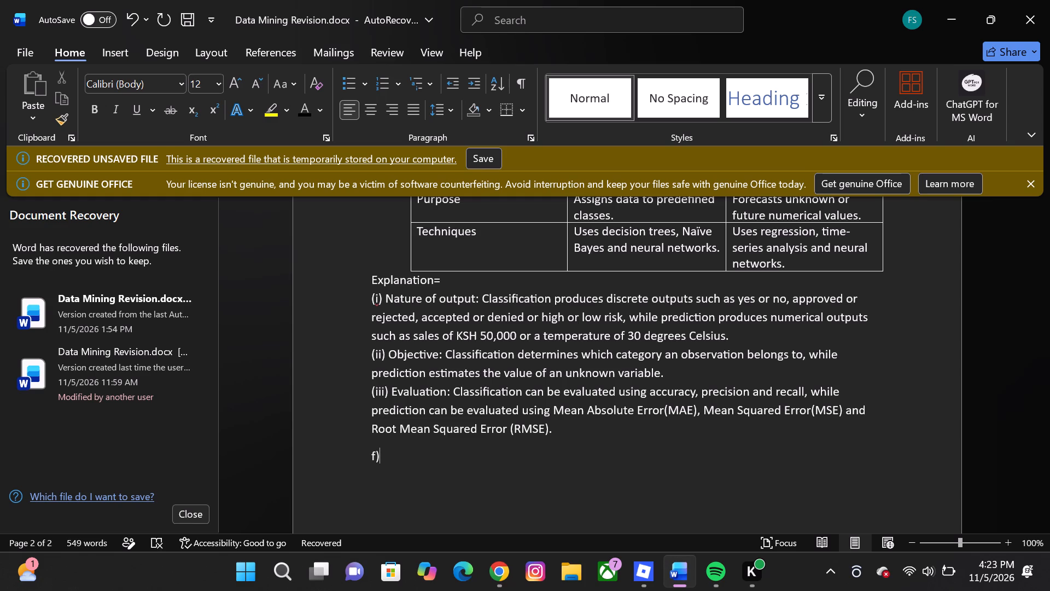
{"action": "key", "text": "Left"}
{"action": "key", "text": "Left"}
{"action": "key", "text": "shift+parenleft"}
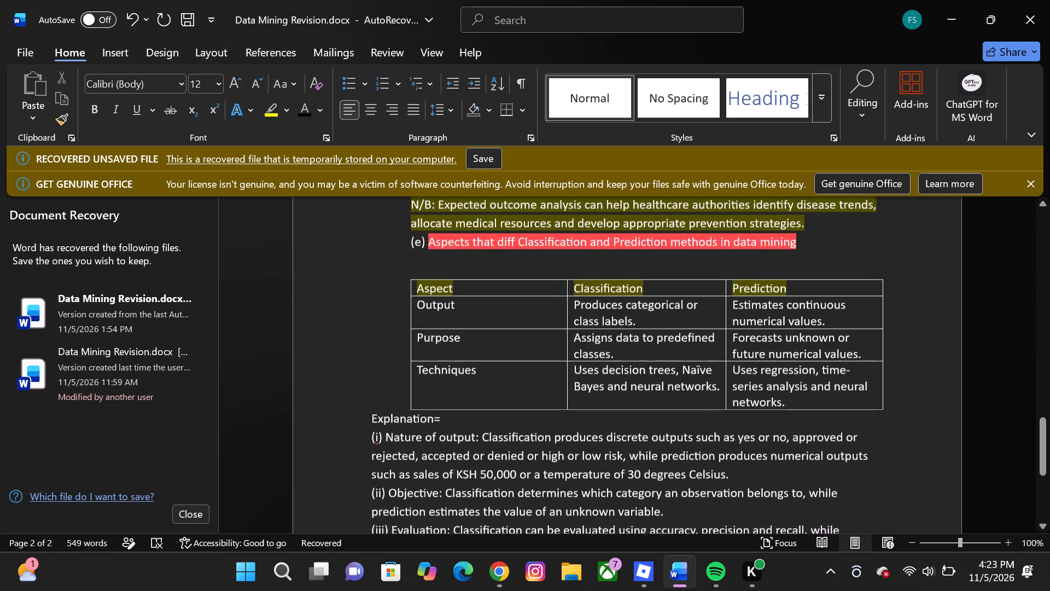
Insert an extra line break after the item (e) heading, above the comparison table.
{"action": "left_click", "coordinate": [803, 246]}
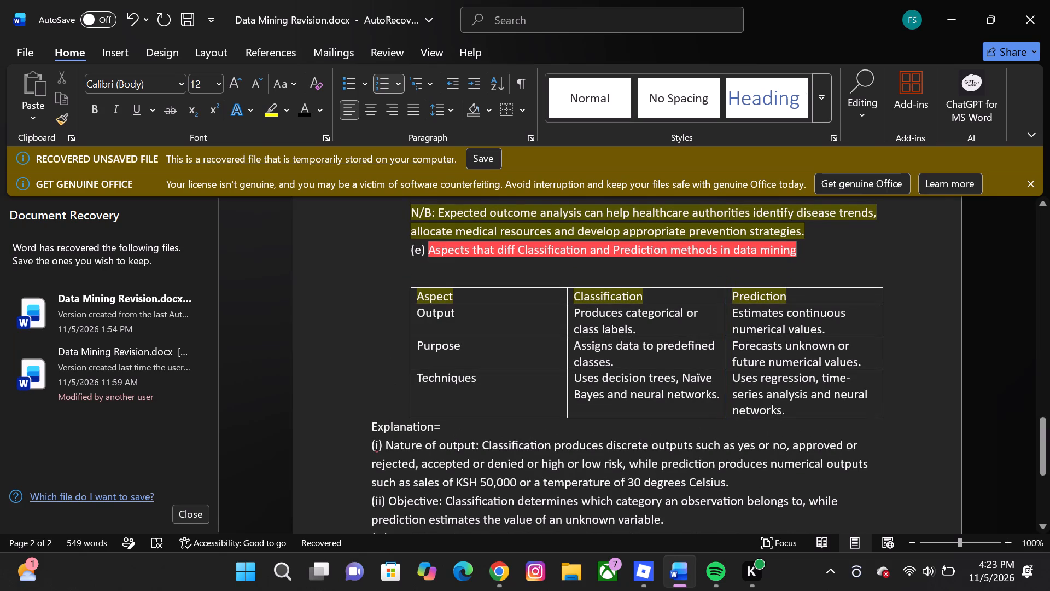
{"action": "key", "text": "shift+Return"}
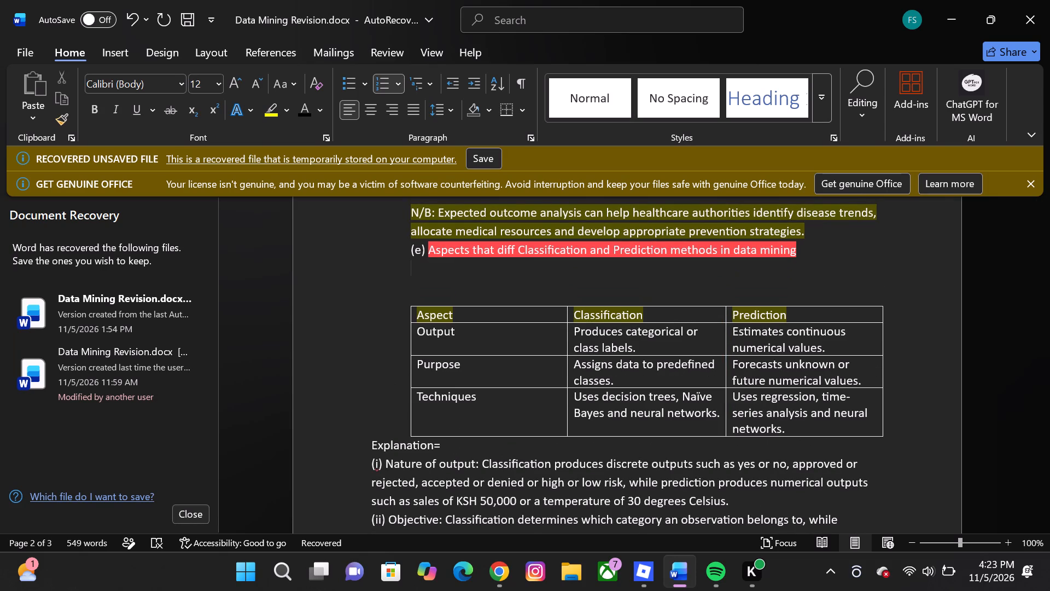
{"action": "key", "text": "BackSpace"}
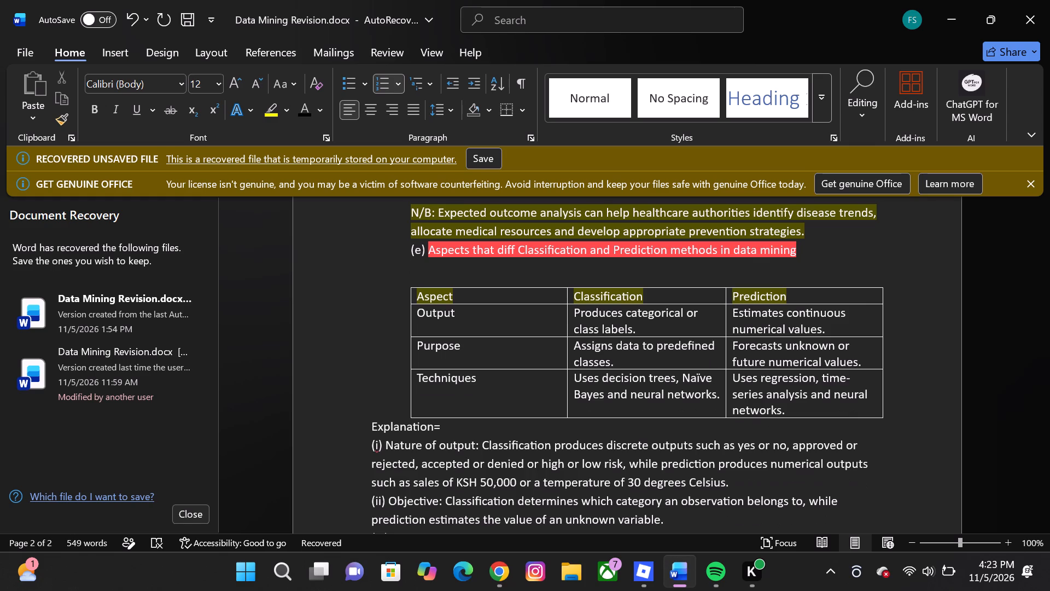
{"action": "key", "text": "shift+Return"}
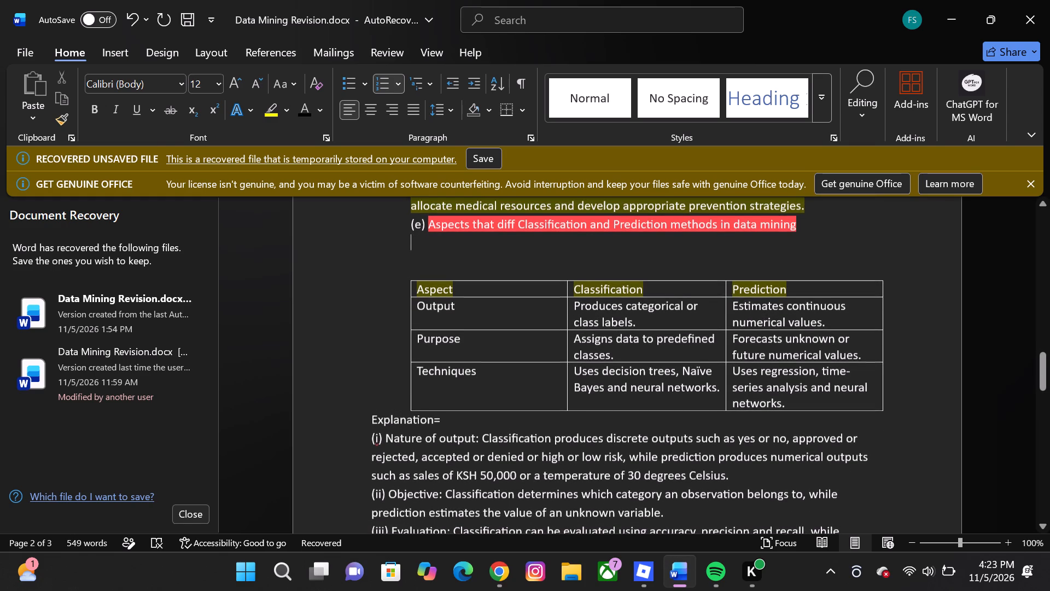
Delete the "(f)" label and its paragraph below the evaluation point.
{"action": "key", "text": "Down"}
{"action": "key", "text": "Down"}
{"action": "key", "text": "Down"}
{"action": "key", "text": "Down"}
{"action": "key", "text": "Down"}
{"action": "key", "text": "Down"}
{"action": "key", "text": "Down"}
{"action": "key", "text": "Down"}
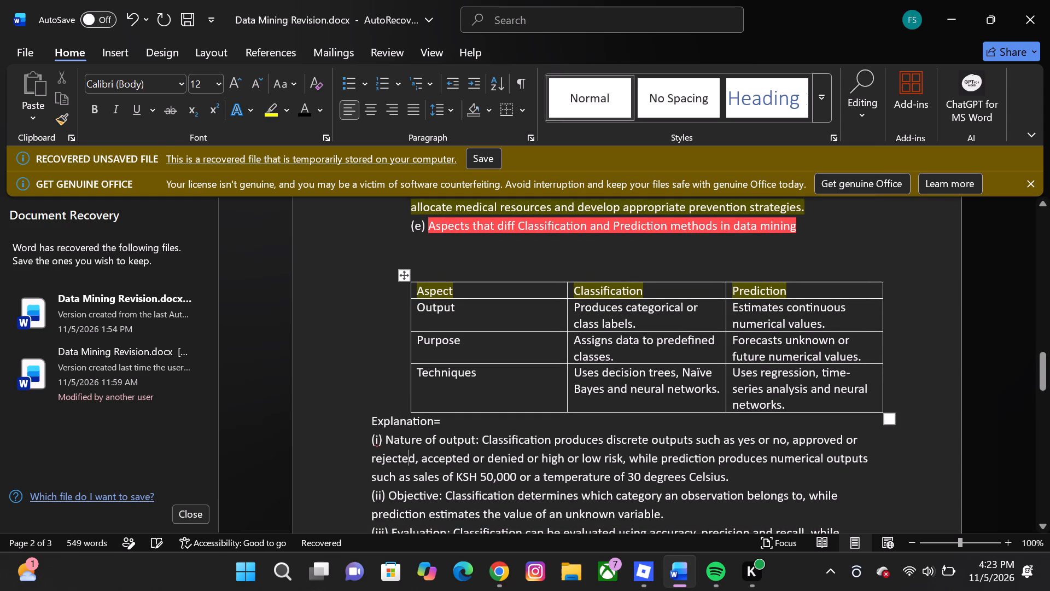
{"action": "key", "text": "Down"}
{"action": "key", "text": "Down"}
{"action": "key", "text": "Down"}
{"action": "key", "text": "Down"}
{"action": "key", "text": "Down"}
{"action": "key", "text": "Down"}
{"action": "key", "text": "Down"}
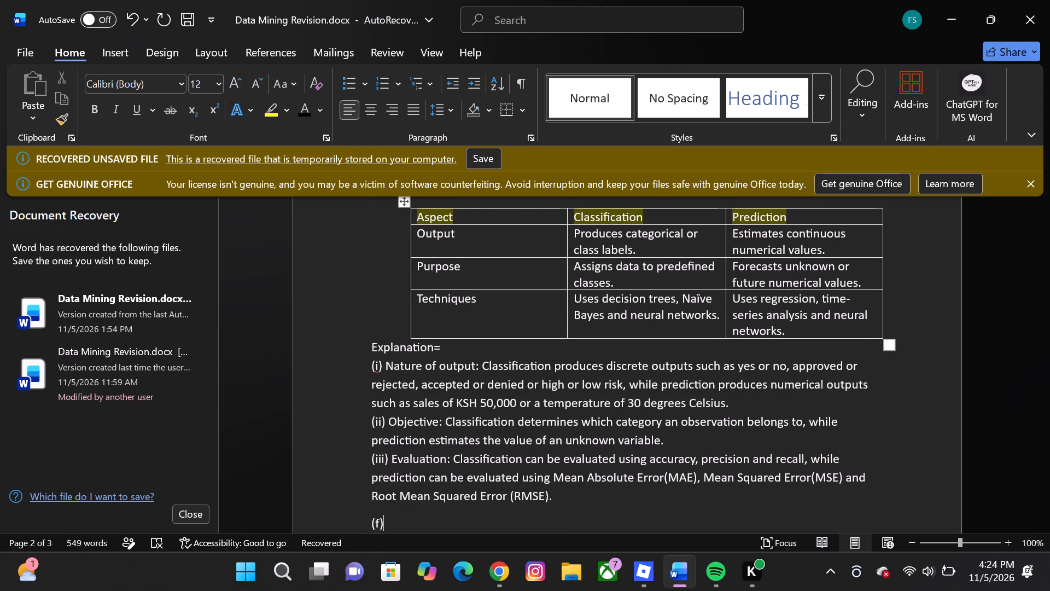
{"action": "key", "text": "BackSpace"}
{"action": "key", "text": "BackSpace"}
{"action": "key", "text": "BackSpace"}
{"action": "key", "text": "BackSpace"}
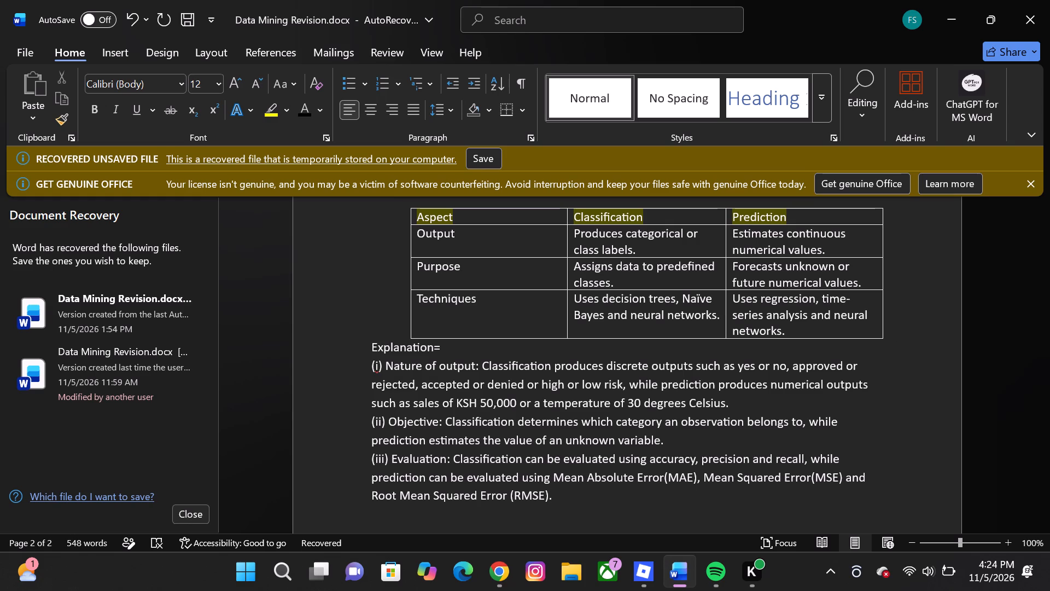
Delete the blank lines between the item (e) heading and the comparison table.
{"action": "key", "text": "Up"}
{"action": "key", "text": "Up"}
{"action": "key", "text": "Up"}
{"action": "key", "text": "Up"}
{"action": "key", "text": "Up"}
{"action": "key", "text": "Up"}
{"action": "key", "text": "Up"}
{"action": "key", "text": "Up"}
{"action": "key", "text": "Up"}
{"action": "key", "text": "Up"}
{"action": "key", "text": "Up"}
{"action": "key", "text": "Up"}
{"action": "key", "text": "Up"}
{"action": "key", "text": "Up"}
{"action": "key", "text": "Up"}
{"action": "key", "text": "Up"}
{"action": "key", "text": "Up"}
{"action": "key", "text": "Up"}
{"action": "key", "text": "Up"}
{"action": "key", "text": "Up"}
{"action": "key", "text": "Up"}
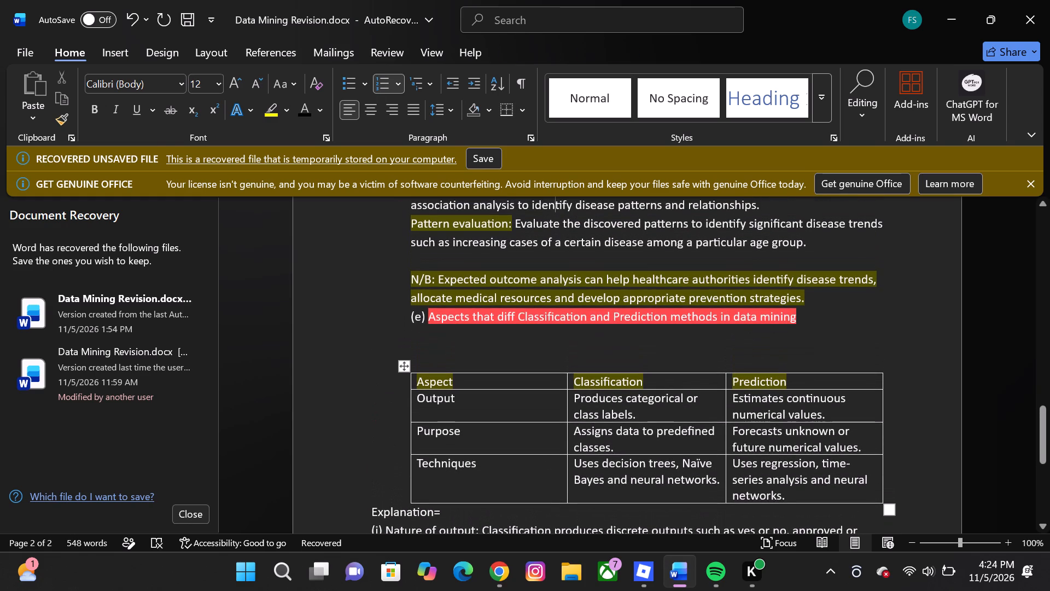
{"action": "key", "text": "Right"}
{"action": "key", "text": "Right"}
{"action": "key", "text": "Right"}
{"action": "key", "text": "Right"}
{"action": "key", "text": "Down"}
{"action": "key", "text": "Down"}
{"action": "key", "text": "Down"}
{"action": "key", "text": "Down"}
{"action": "key", "text": "Down"}
{"action": "key", "text": "Down"}
{"action": "key", "text": "Down"}
{"action": "key", "text": "Down"}
{"action": "key", "text": "Down"}
{"action": "key", "text": "Down"}
{"action": "key", "text": "Down"}
{"action": "key", "text": "Down"}
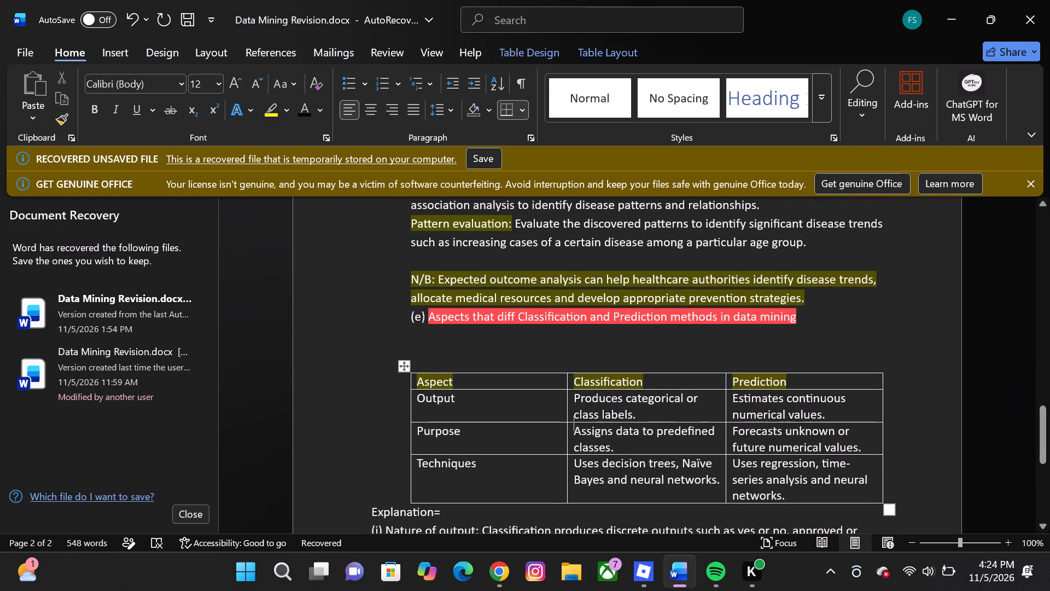
{"action": "key", "text": "Right"}
{"action": "key", "text": "Up"}
{"action": "left_click", "coordinate": [804, 322]}
{"action": "left_click", "coordinate": [803, 317]}
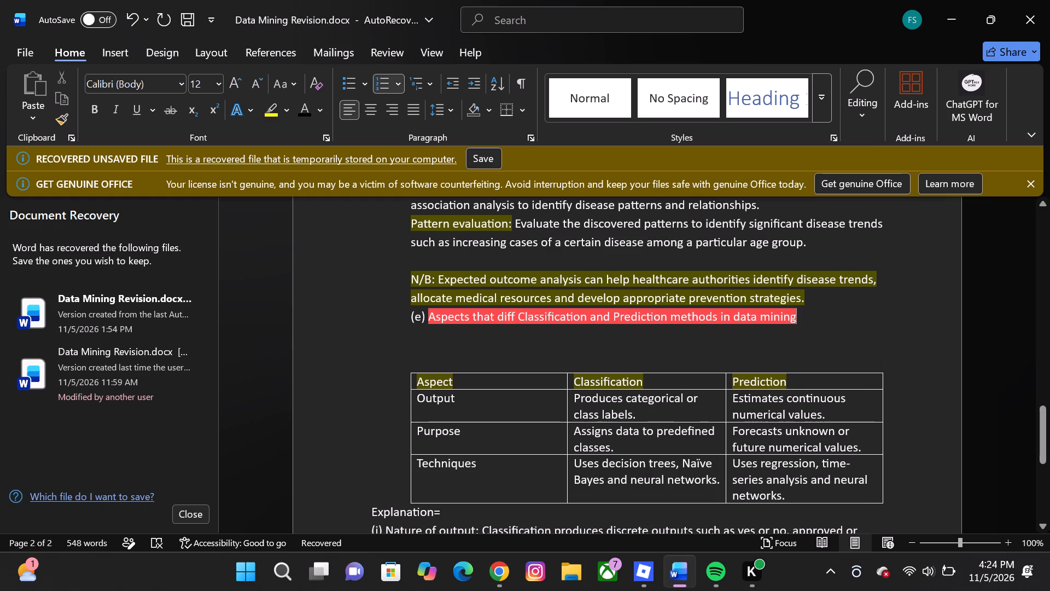
{"action": "left_click", "coordinate": [805, 317]}
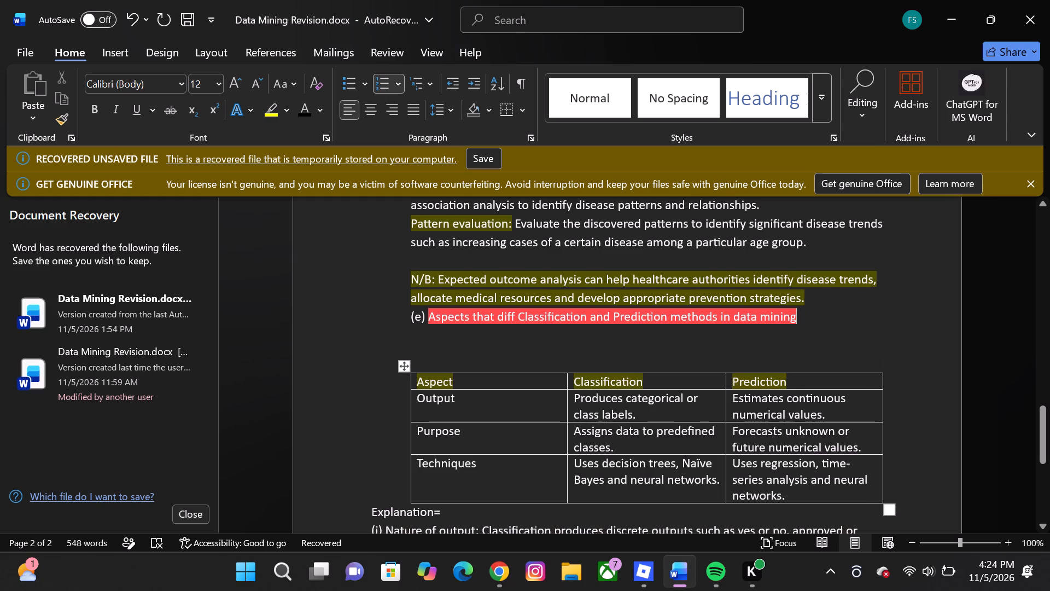
{"action": "left_click", "coordinate": [456, 367]}
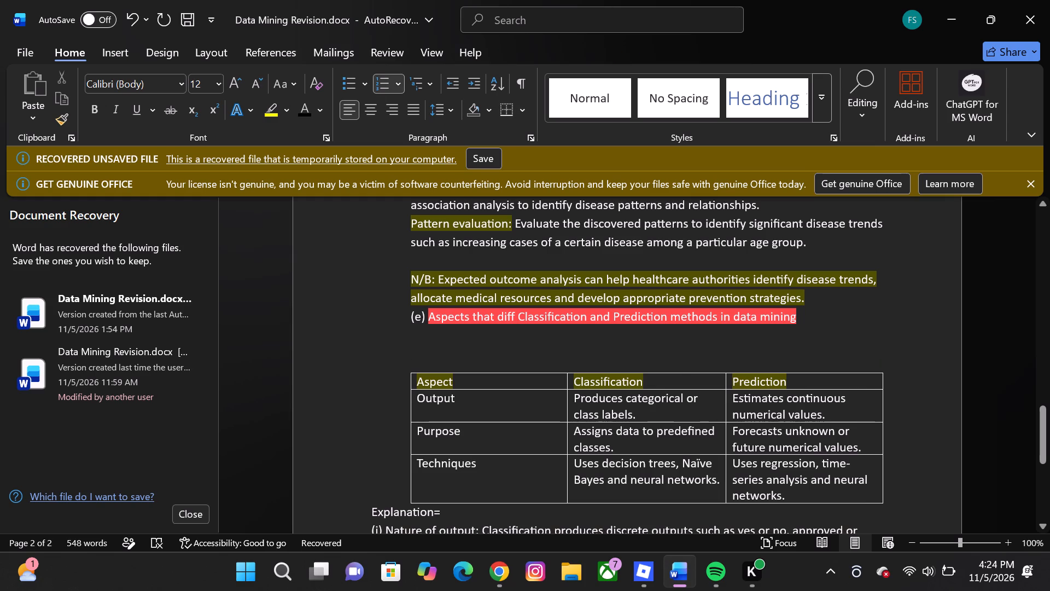
{"action": "key", "text": "BackSpace"}
{"action": "key", "text": "BackSpace"}
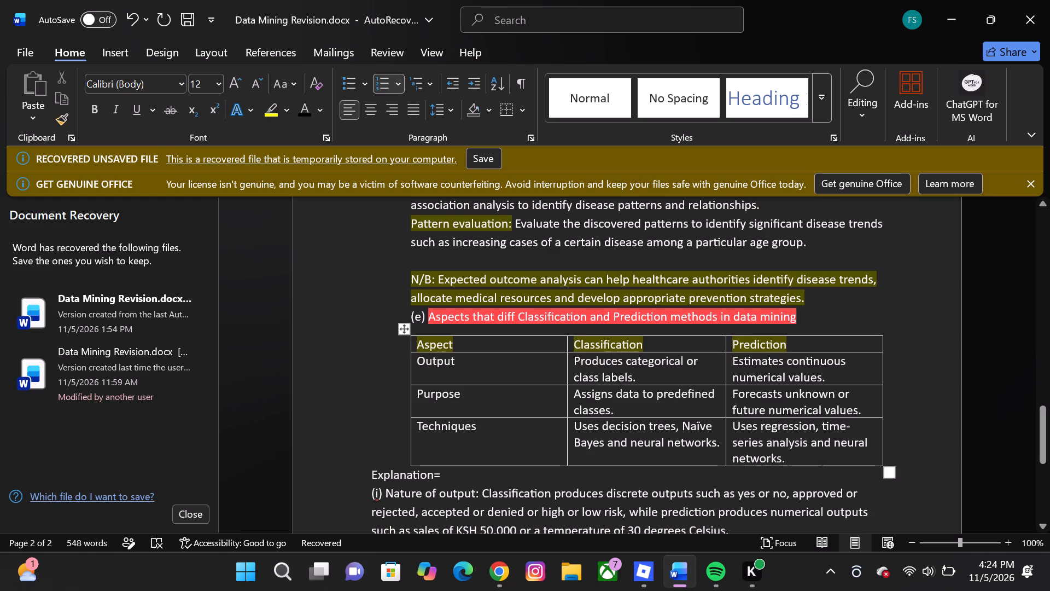
{"action": "left_click", "coordinate": [802, 321]}
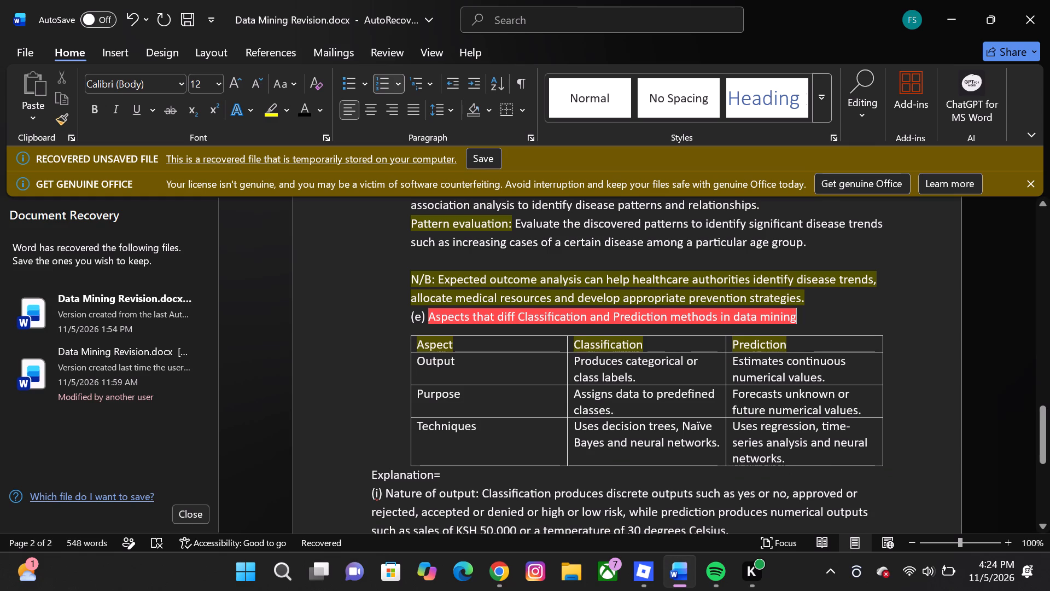
{"action": "left_click", "coordinate": [412, 312]}
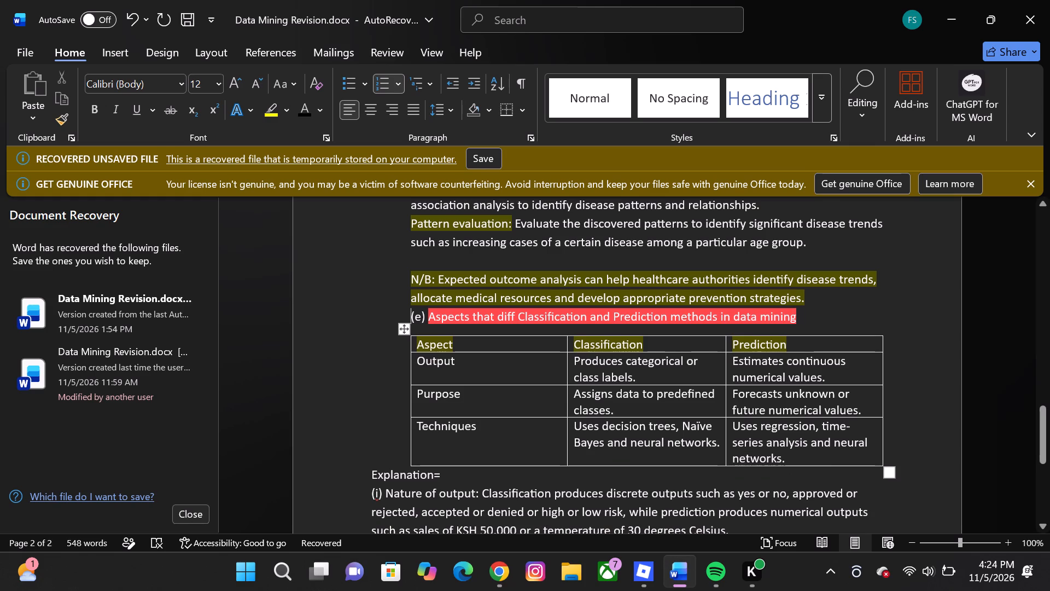
Label the blank indented line below the (iii) Evaluation point of item (e) as "(f)".
{"action": "key", "text": "Down"}
{"action": "key", "text": "Down"}
{"action": "key", "text": "Down"}
{"action": "key", "text": "Down"}
{"action": "key", "text": "Down"}
{"action": "key", "text": "Down"}
{"action": "key", "text": "Down"}
{"action": "key", "text": "Down"}
{"action": "key", "text": "Down"}
{"action": "key", "text": "Down"}
{"action": "key", "text": "Down"}
{"action": "key", "text": "Down"}
{"action": "key", "text": "Down"}
{"action": "key", "text": "Down"}
{"action": "key", "text": "Down"}
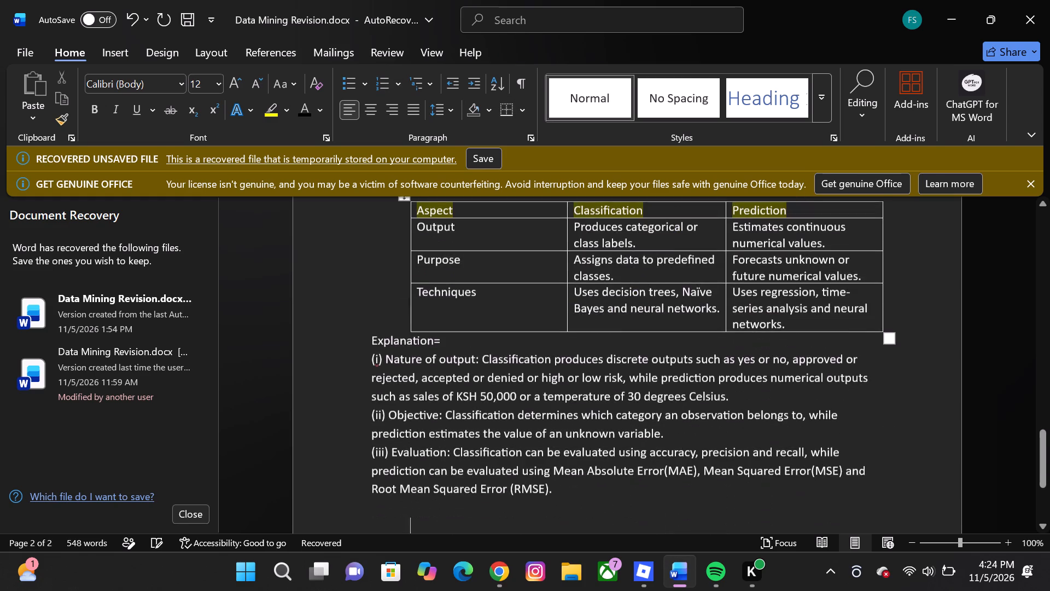
{"action": "key", "text": "Down"}
{"action": "key", "text": "Up"}
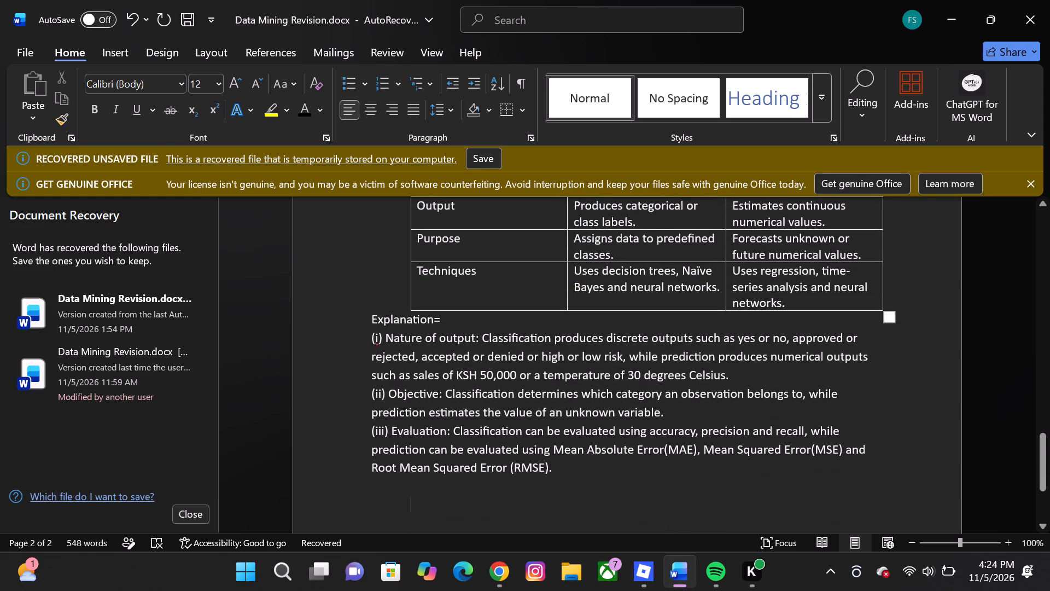
{"action": "key", "text": "f"}
{"action": "key", "text": "BackSpace"}
{"action": "key", "text": "shift+parenleft"}
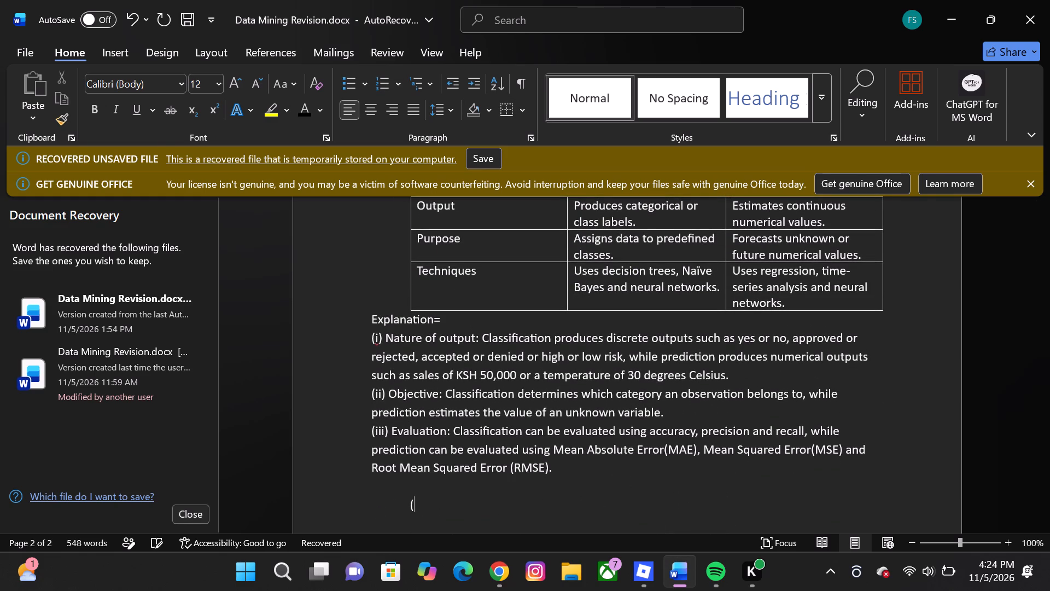
{"action": "key", "text": "f"}
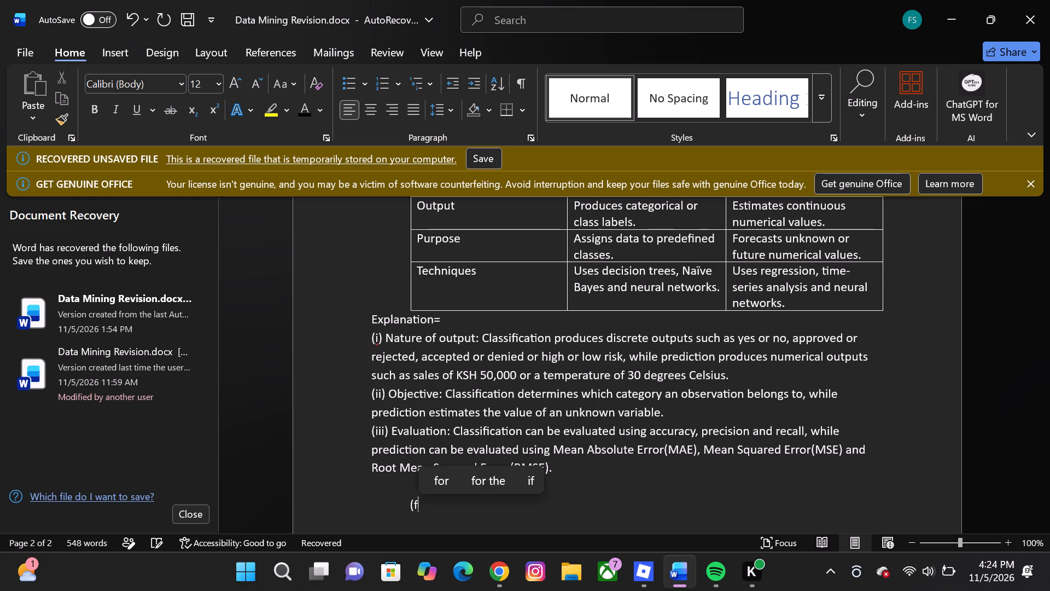
{"action": "key", "text": "shift+parenright"}
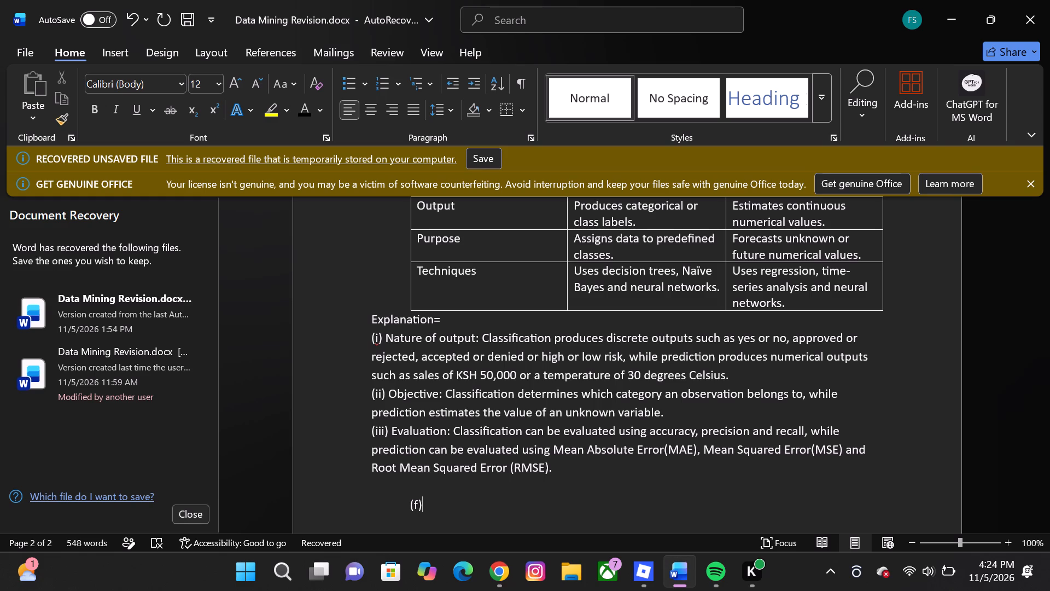
Write the item (f) heading "Analyze Classification by Backpropagation as applied in data mining." after the label.
{"action": "key", "text": "space"}
{"action": "type", "text": "Anal"}
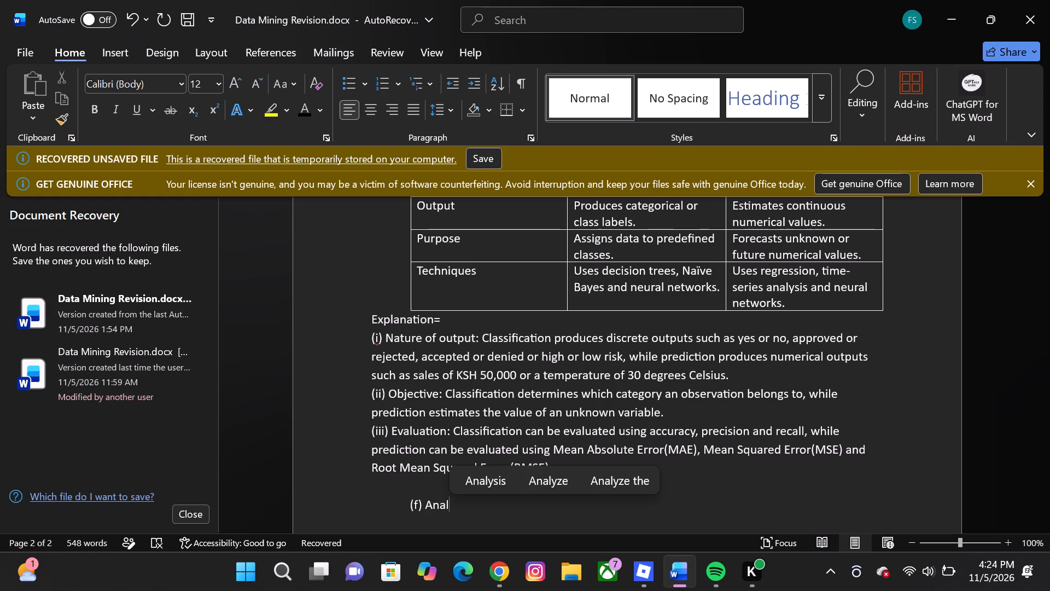
{"action": "left_click", "coordinate": [555, 478]}
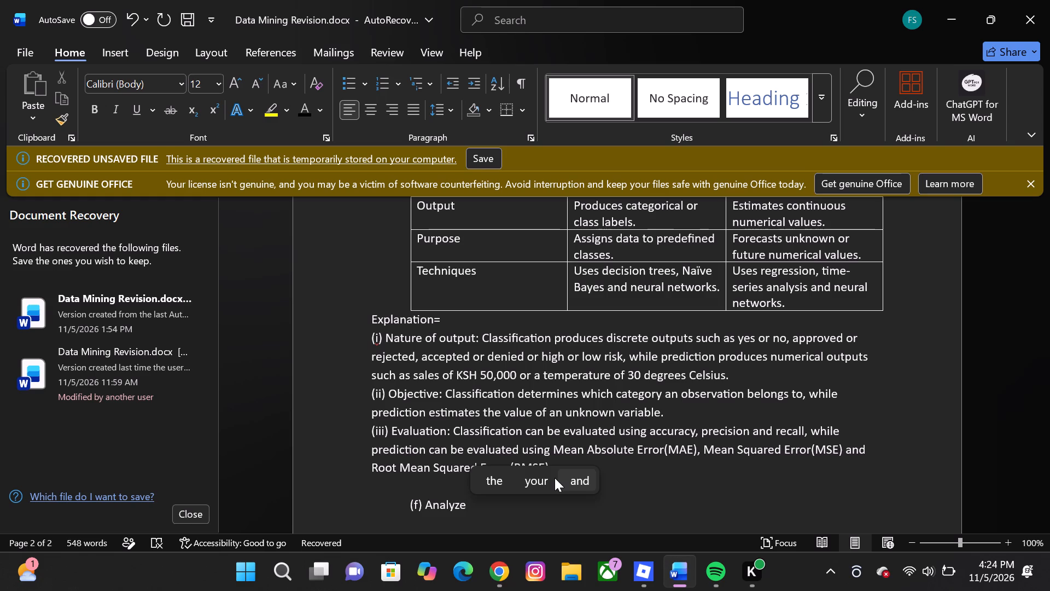
{"action": "type", "text": "Classificatione"}
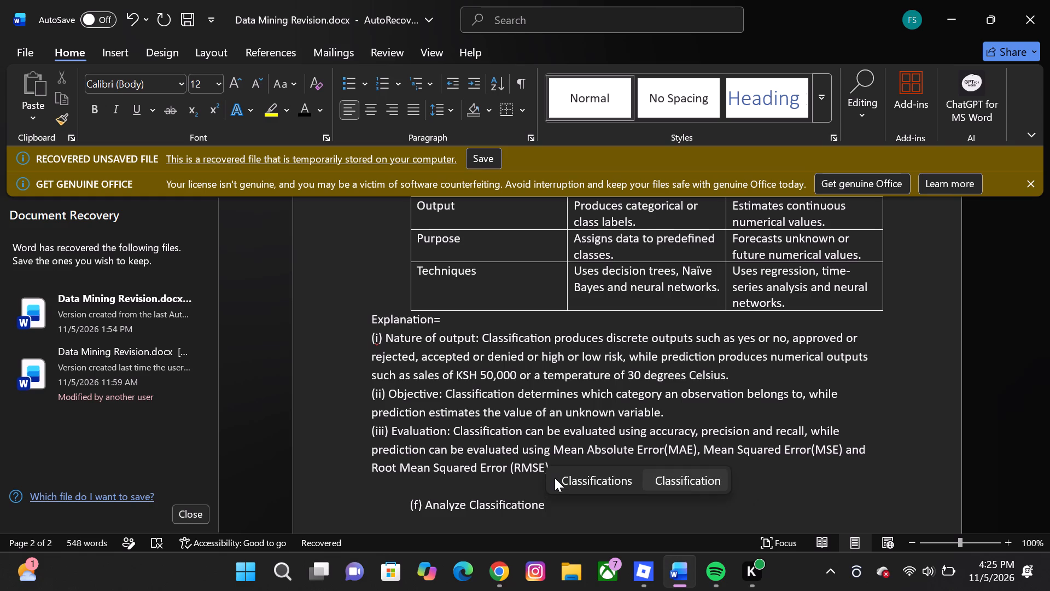
{"action": "key", "text": "BackSpace"}
{"action": "key", "text": "space"}
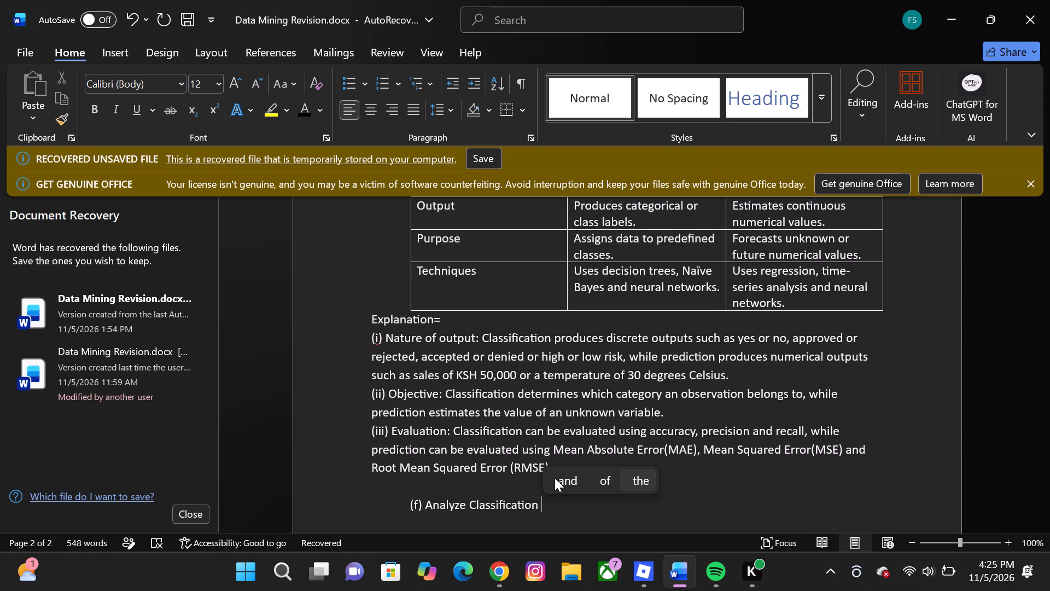
{"action": "type", "text": "by"}
{"action": "key", "text": "space"}
{"action": "type", "text": "Bac"}
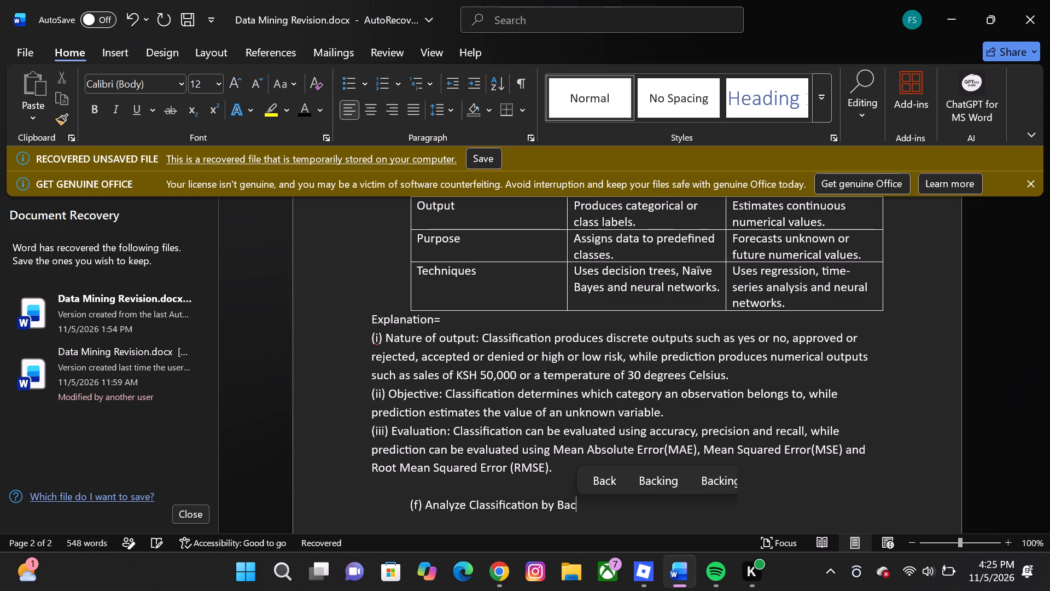
{"action": "key", "text": "k"}
{"action": "type", "text": "prop"}
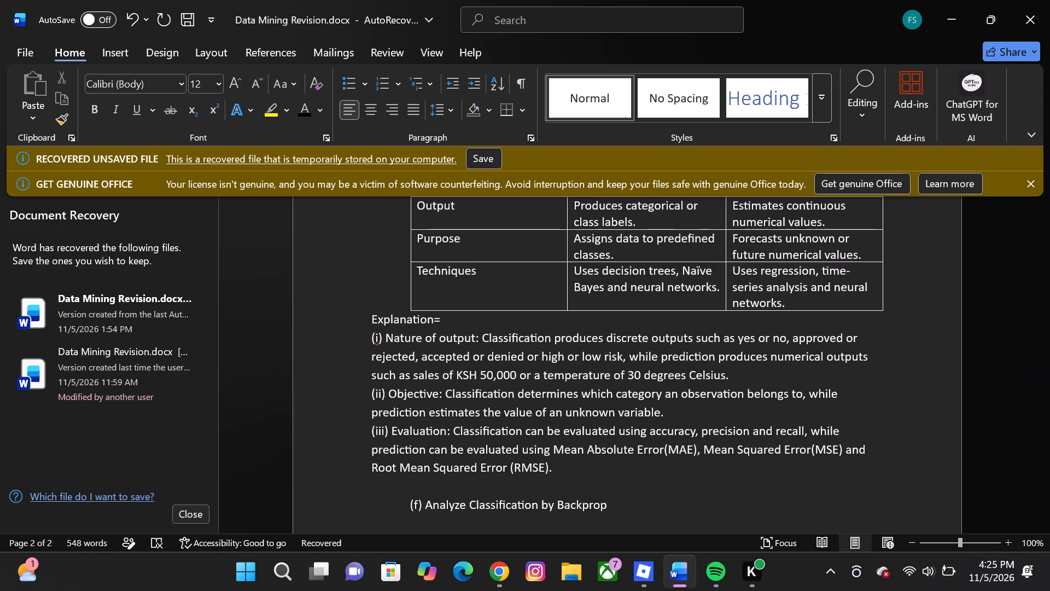
{"action": "type", "text": "agat"}
{"action": "type", "text": "ion"}
{"action": "type", "text": "nas"}
{"action": "key", "text": "BackSpace"}
{"action": "key", "text": "BackSpace"}
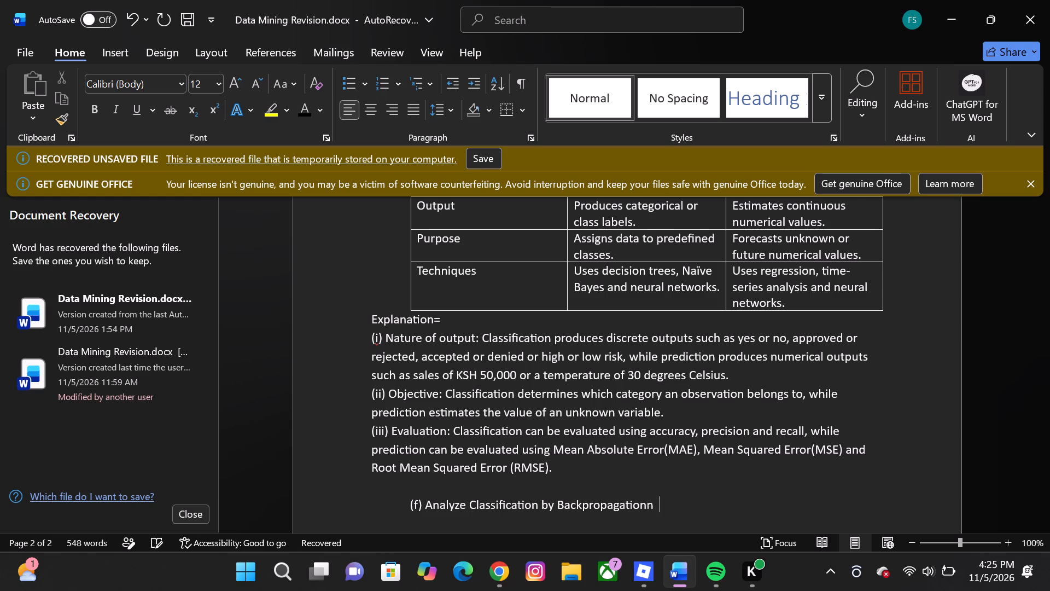
{"action": "key", "text": "space"}
{"action": "key", "text": "BackSpace"}
{"action": "key", "text": "BackSpace"}
{"action": "key", "text": "space"}
{"action": "type", "text": "as app"}
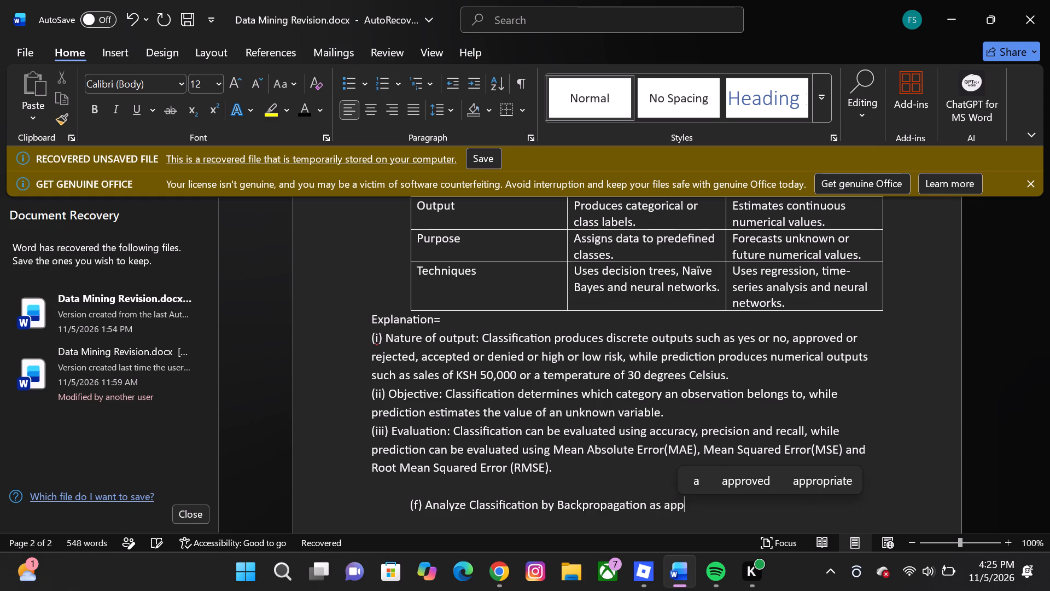
{"action": "type", "text": "lied"}
{"action": "key", "text": "space"}
{"action": "type", "text": "in"}
{"action": "key", "text": "space"}
{"action": "type", "text": "data minig"}
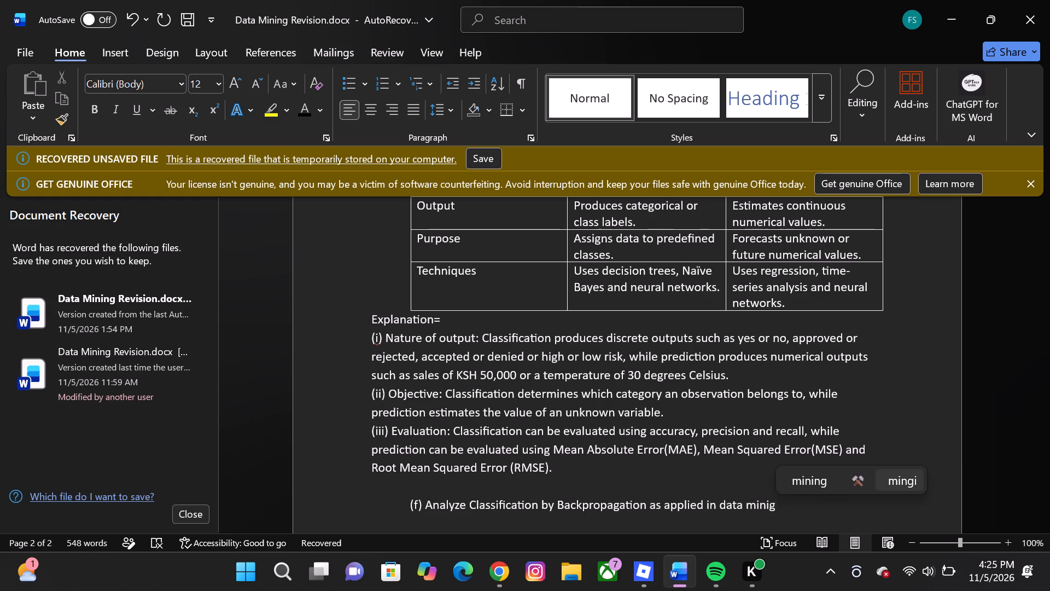
{"action": "left_click", "coordinate": [809, 495]}
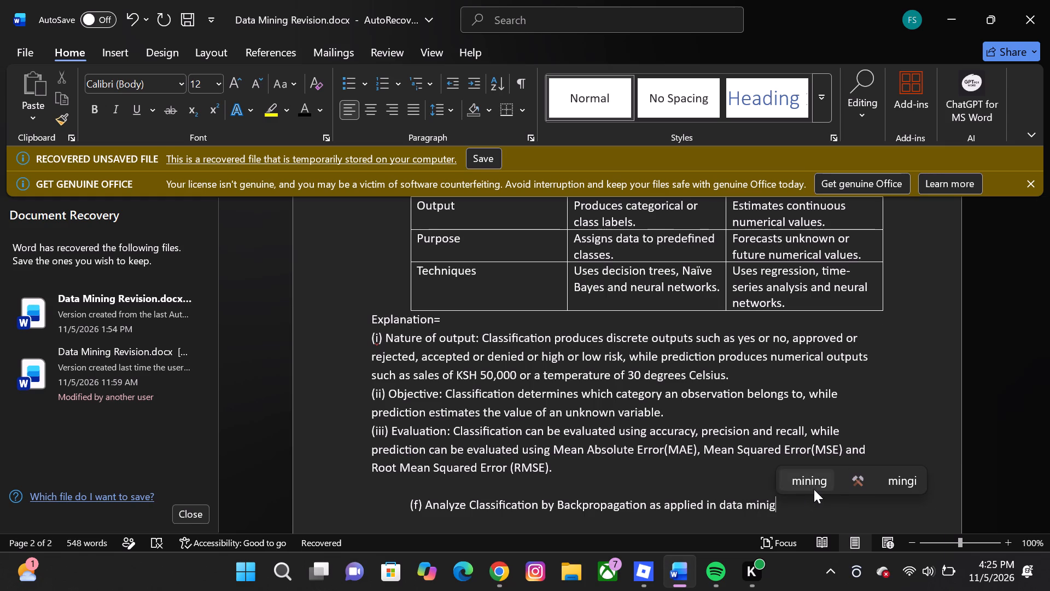
{"action": "left_click", "coordinate": [814, 489]}
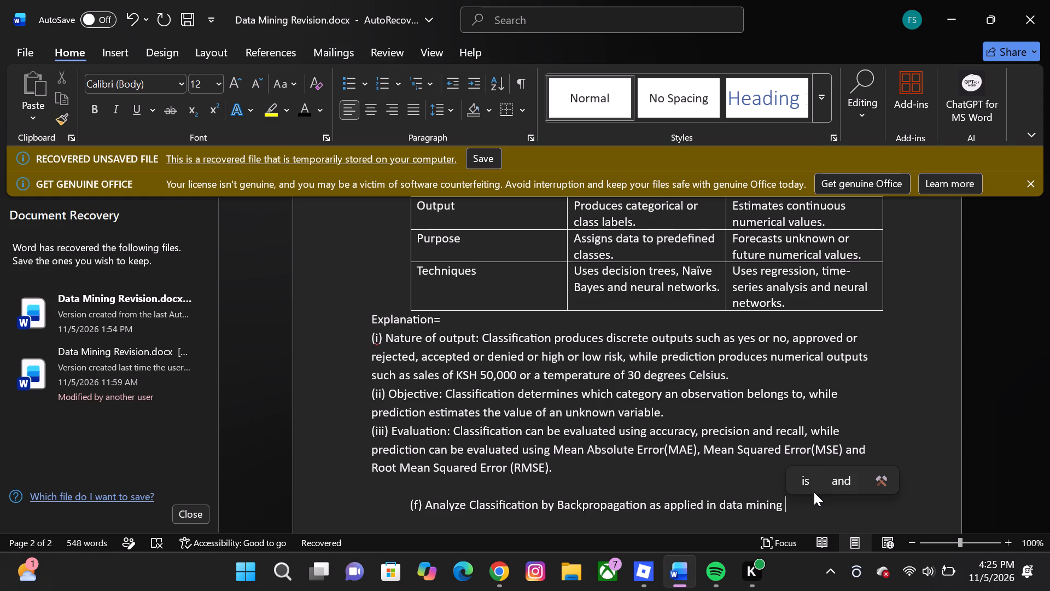
{"action": "key", "text": "BackSpace"}
{"action": "key", "text": "period"}
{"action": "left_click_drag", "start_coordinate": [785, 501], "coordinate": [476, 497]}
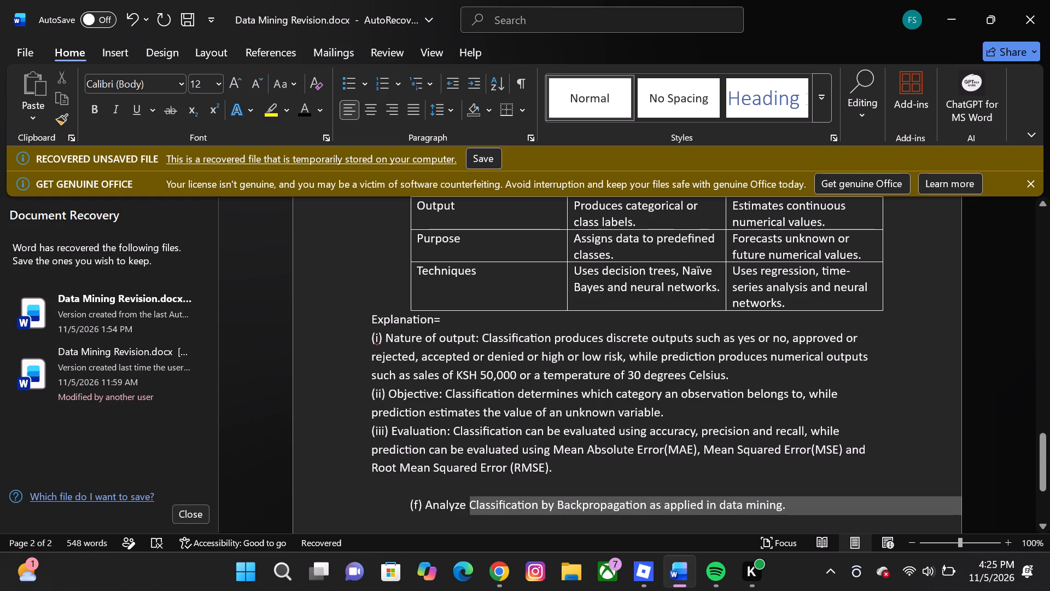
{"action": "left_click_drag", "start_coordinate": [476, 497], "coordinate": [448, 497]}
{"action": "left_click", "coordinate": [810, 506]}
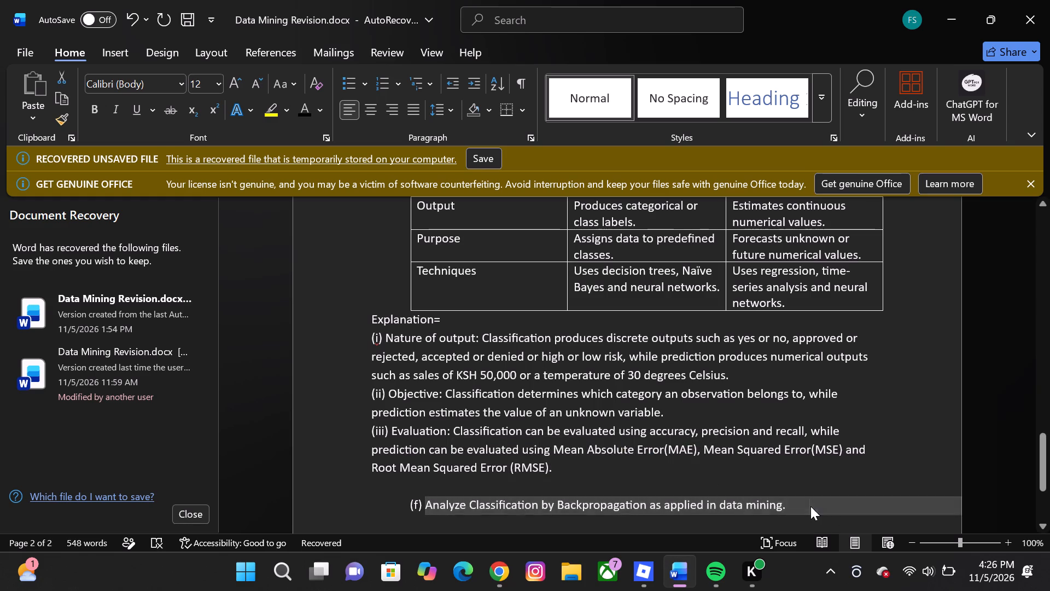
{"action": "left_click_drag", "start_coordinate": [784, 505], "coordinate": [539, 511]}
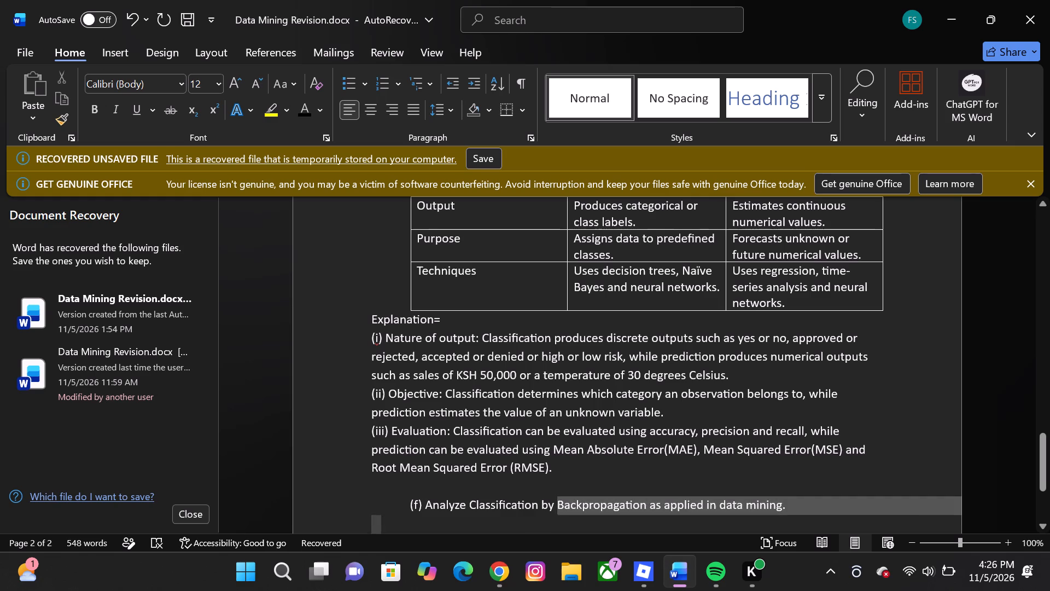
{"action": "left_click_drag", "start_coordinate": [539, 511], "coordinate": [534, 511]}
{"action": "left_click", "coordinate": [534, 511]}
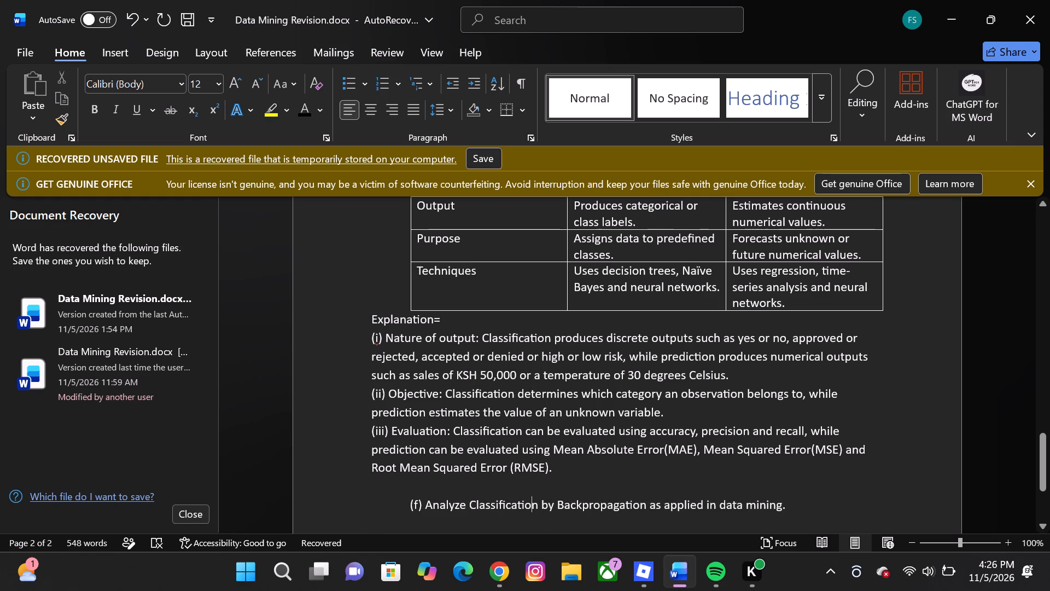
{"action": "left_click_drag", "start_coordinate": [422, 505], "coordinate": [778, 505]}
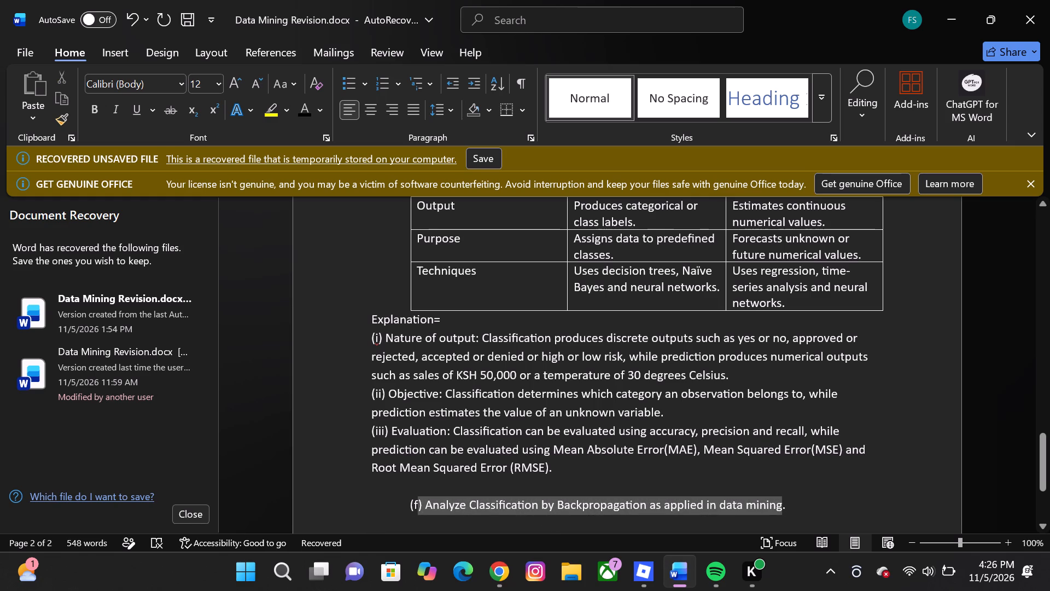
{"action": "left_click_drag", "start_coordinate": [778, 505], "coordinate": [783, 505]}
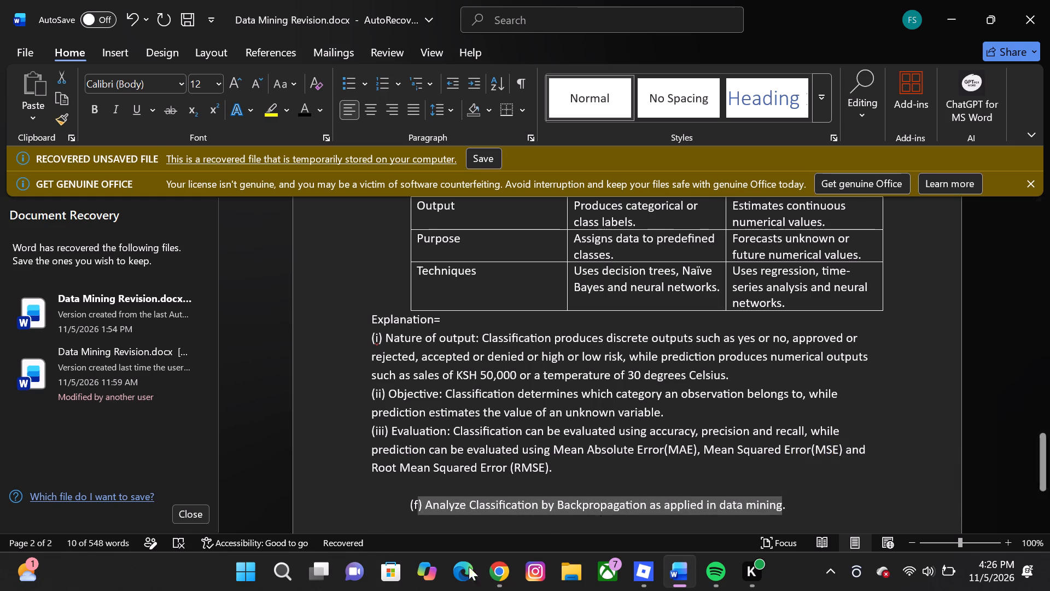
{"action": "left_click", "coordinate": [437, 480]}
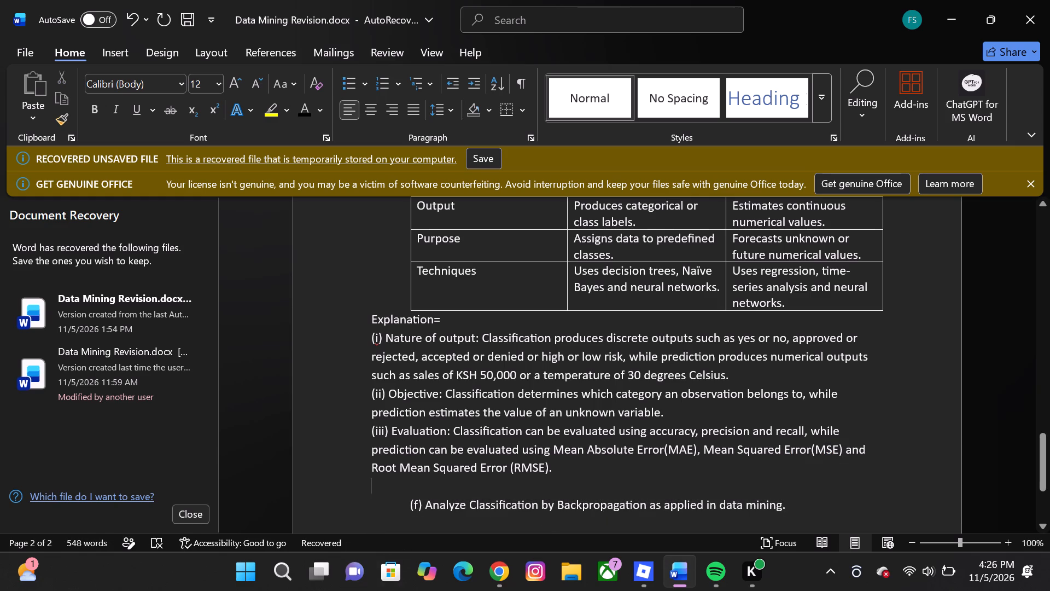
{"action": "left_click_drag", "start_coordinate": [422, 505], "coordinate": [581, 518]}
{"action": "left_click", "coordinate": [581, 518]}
Highlight the item (f) heading text in red, leaving out the "(f)" label and the final period.
{"action": "left_click_drag", "start_coordinate": [426, 505], "coordinate": [559, 507]}
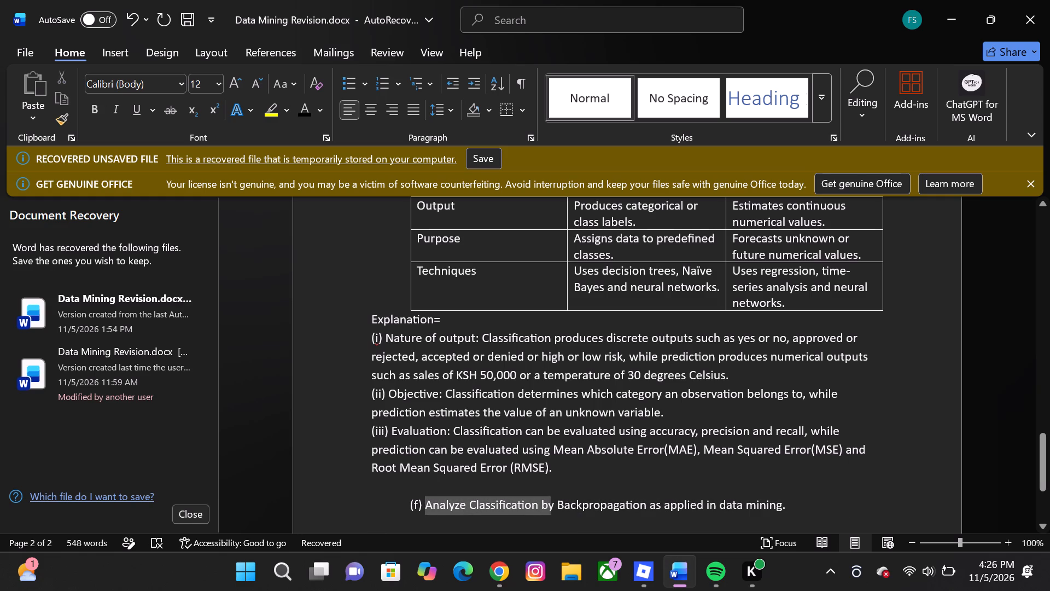
{"action": "left_click_drag", "start_coordinate": [559, 507], "coordinate": [752, 498]}
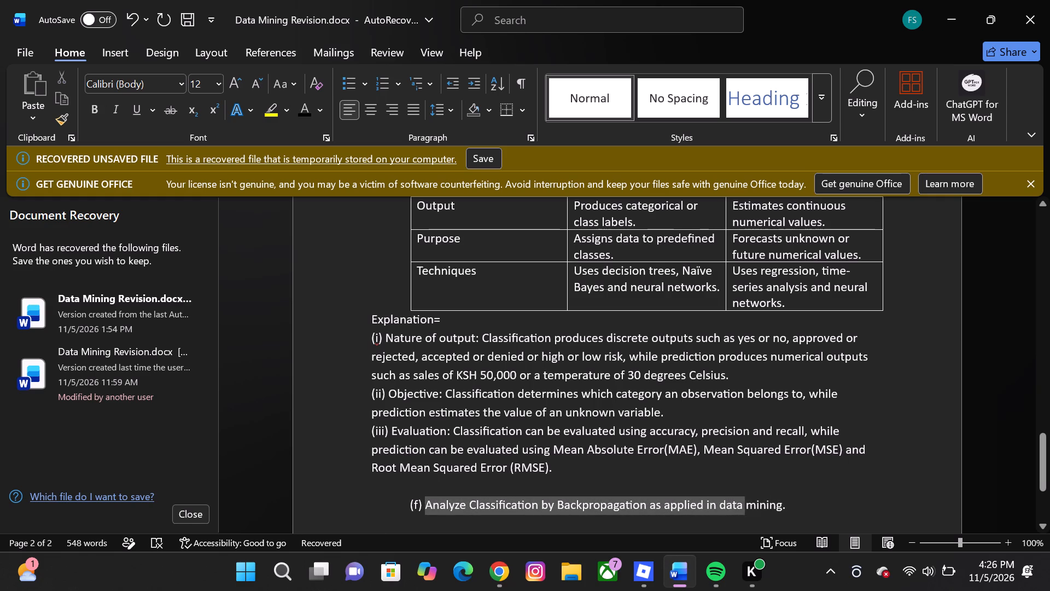
{"action": "left_click_drag", "start_coordinate": [752, 498], "coordinate": [783, 500]}
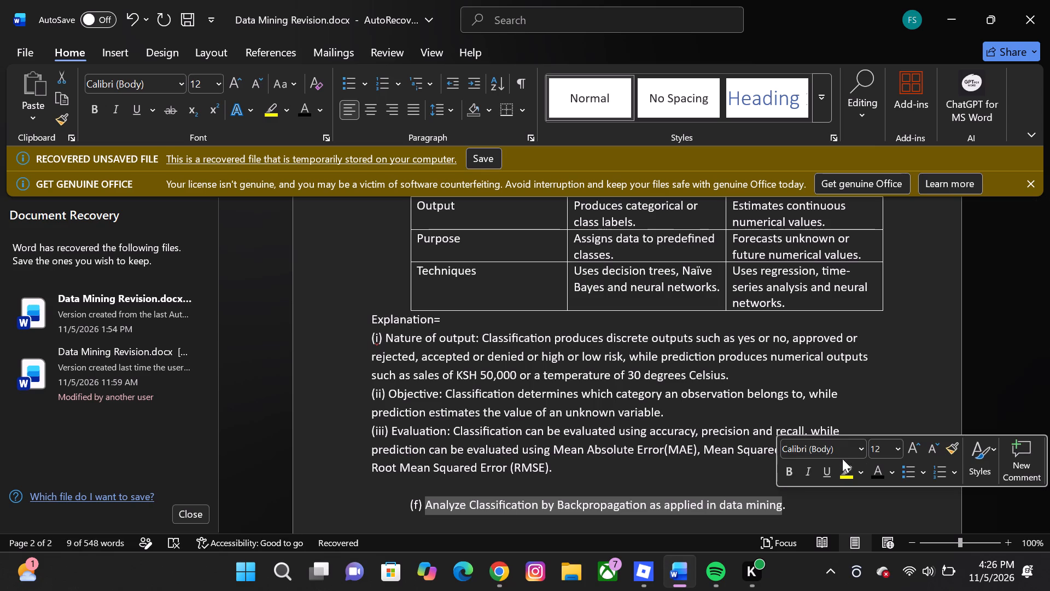
{"action": "left_click", "coordinate": [865, 470]}
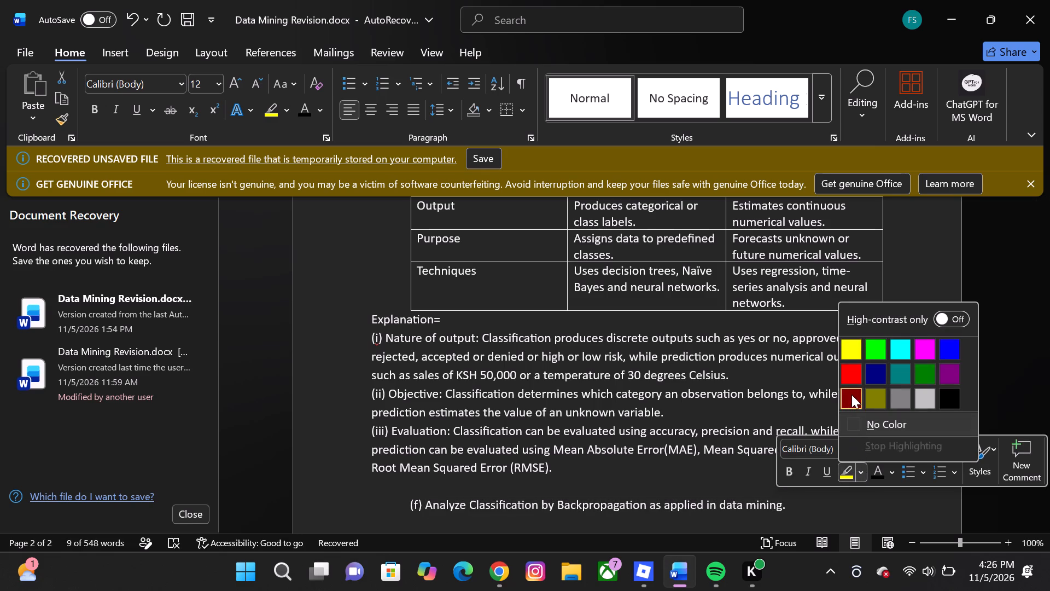
{"action": "left_click", "coordinate": [851, 379]}
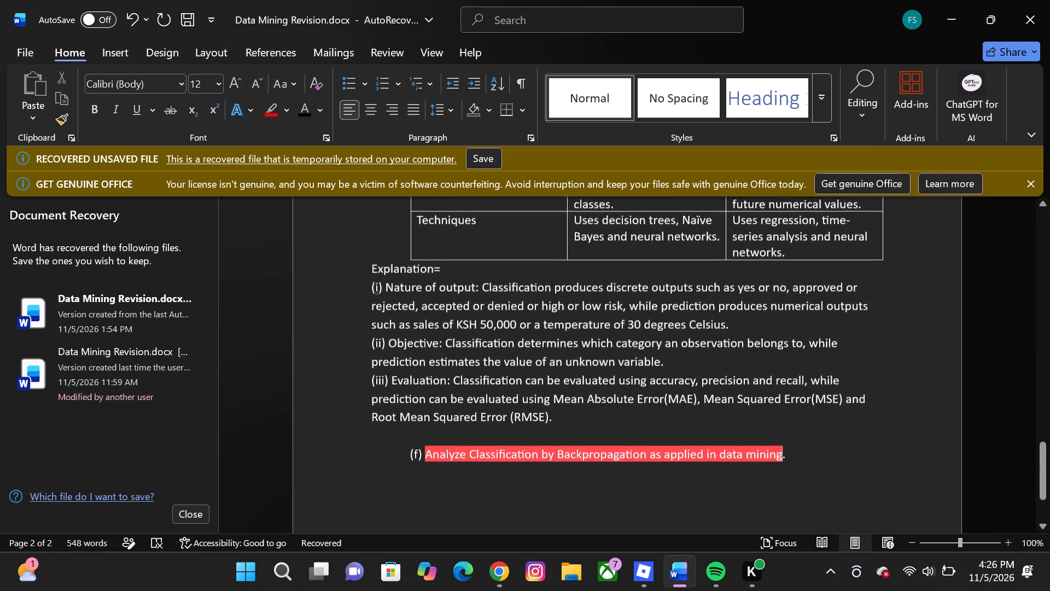
{"action": "left_click", "coordinate": [814, 378]}
{"action": "left_click", "coordinate": [795, 401]}
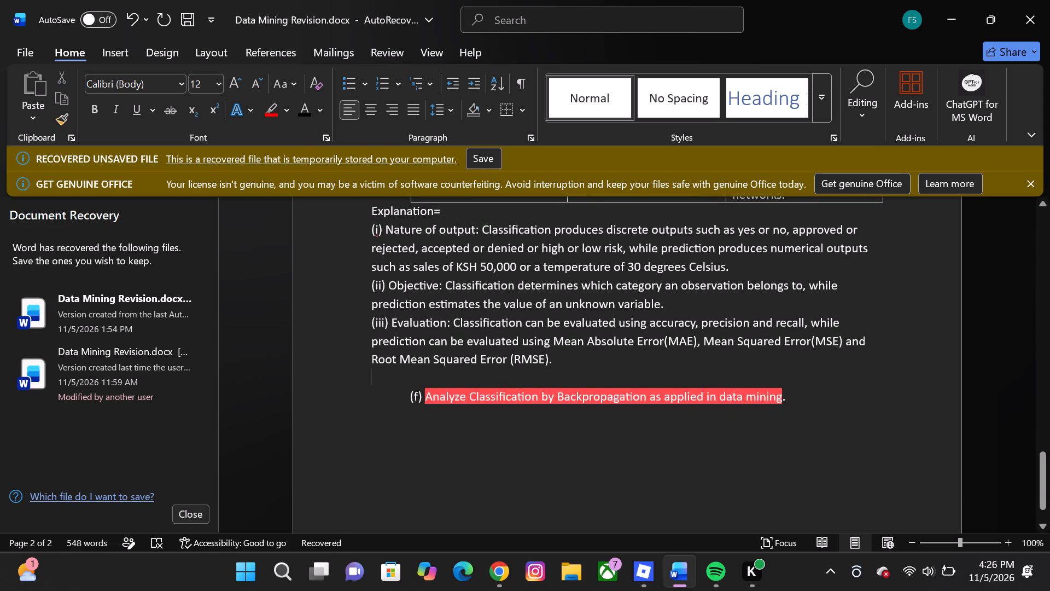
Start a new line after the final period of the item (f) heading.
{"action": "left_click", "coordinate": [790, 392]}
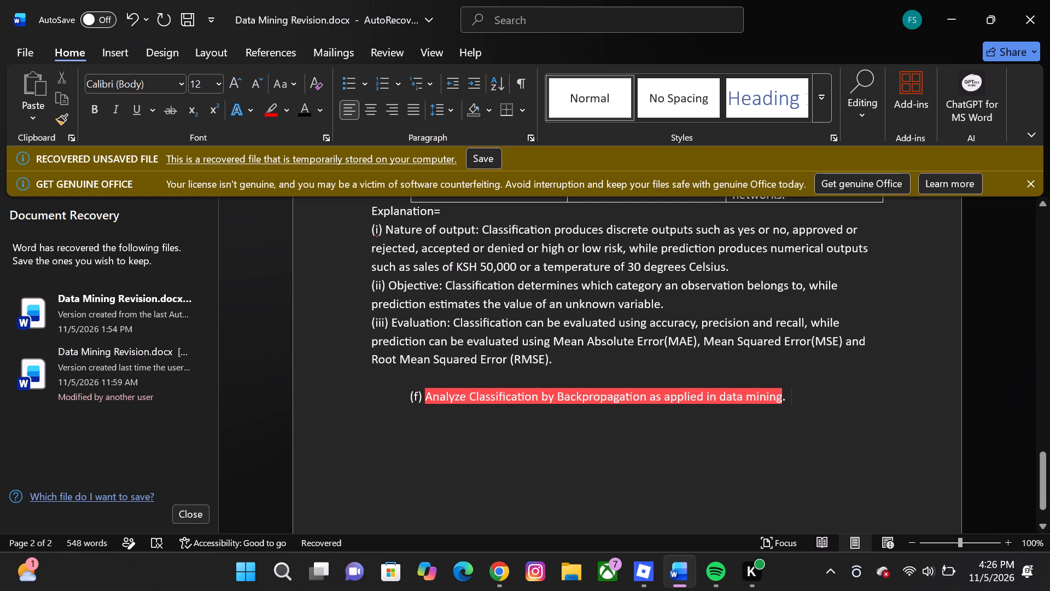
{"action": "left_click", "coordinate": [786, 397]}
{"action": "key", "text": "shift+Return"}
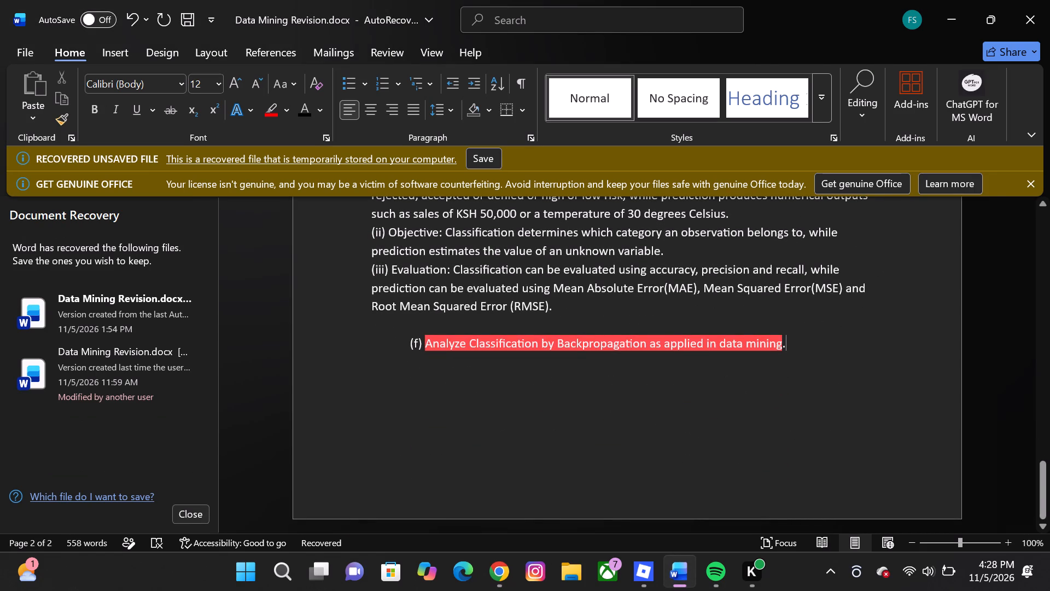
{"action": "key", "text": "shift+Return"}
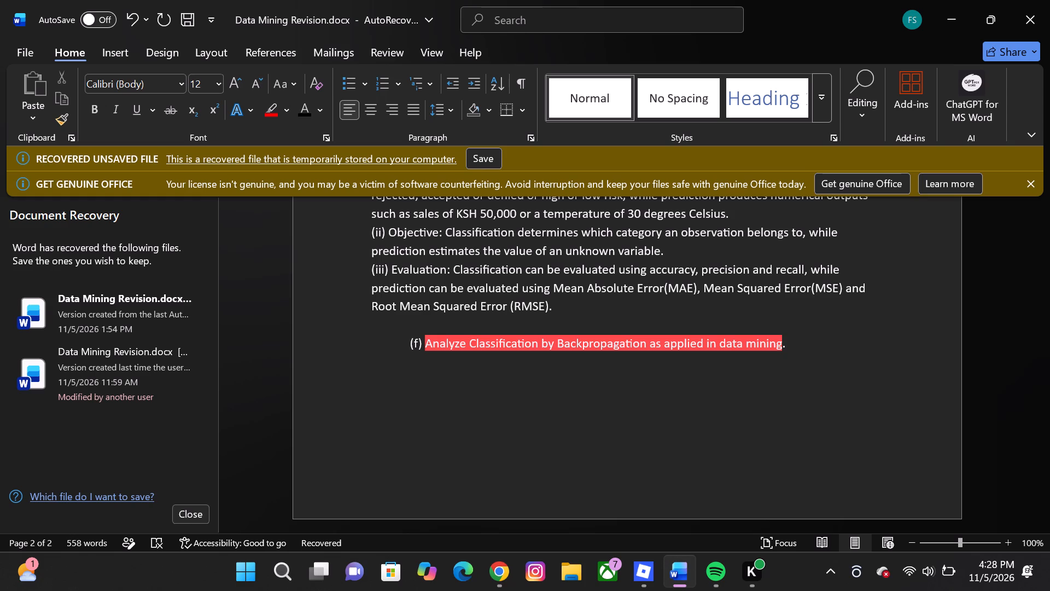
{"action": "key", "text": "shift+b"}
{"action": "type", "text": "ac"}
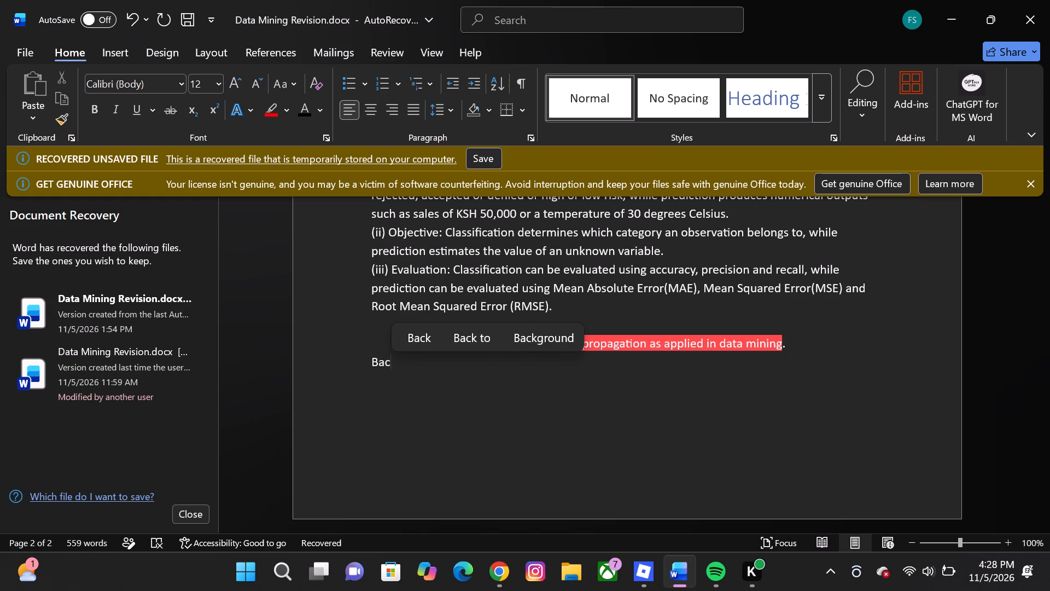
{"action": "type", "text": "kpropagat"}
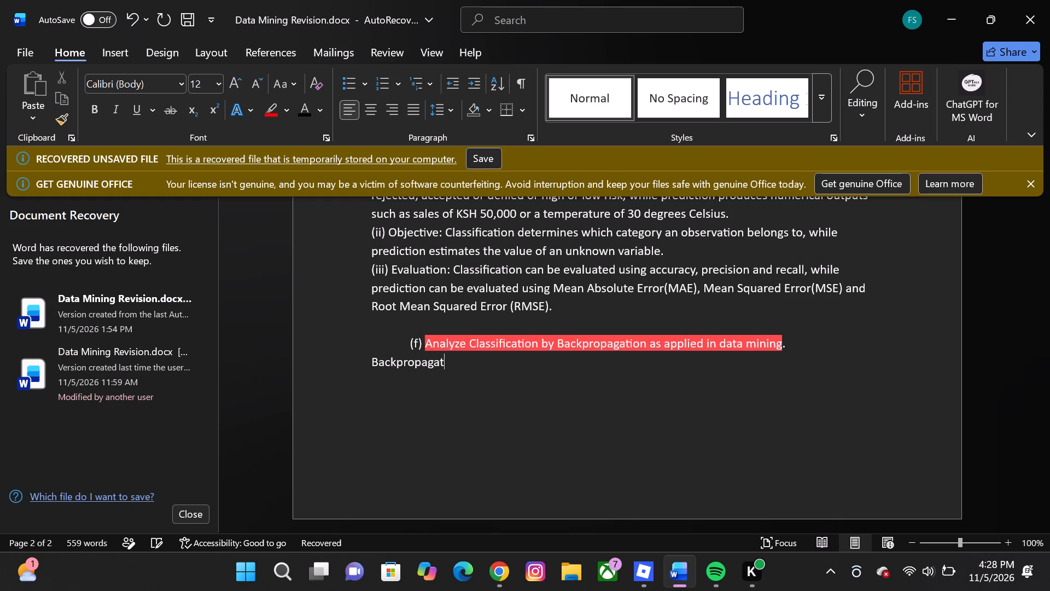
{"action": "key", "text": "o"}
{"action": "key", "text": "BackSpace"}
{"action": "type", "text": "ion is a super"}
{"action": "type", "text": "vised k"}
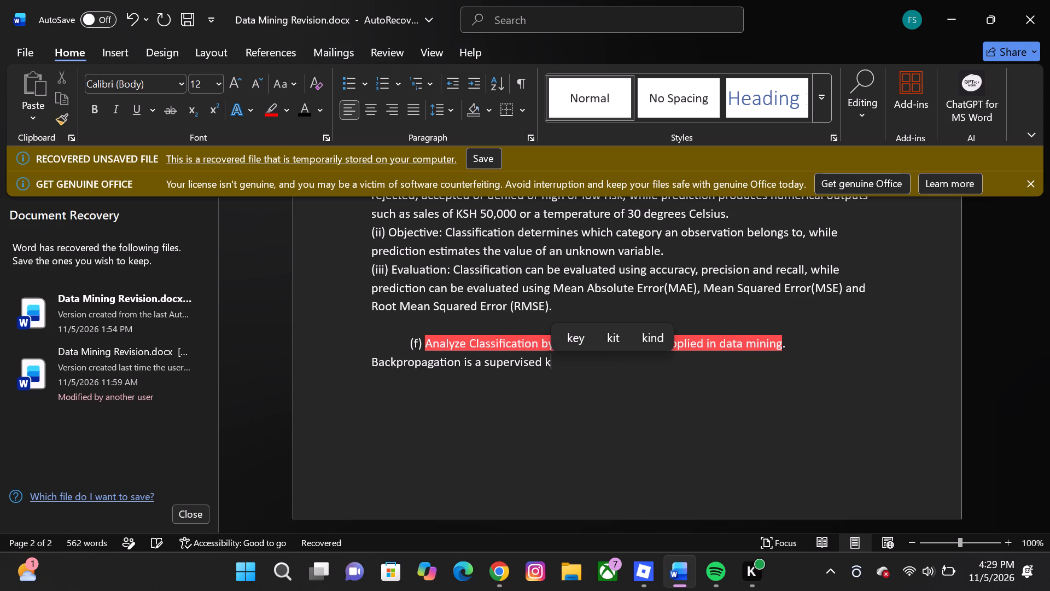
{"action": "key", "text": "BackSpace"}
{"action": "type", "text": "lear"}
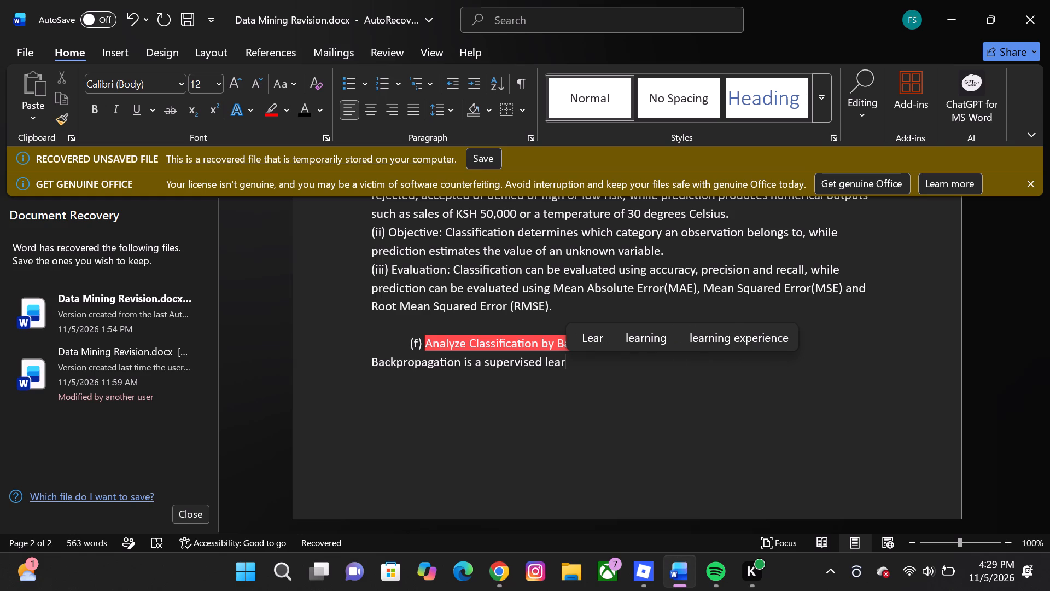
{"action": "left_click", "coordinate": [672, 333]}
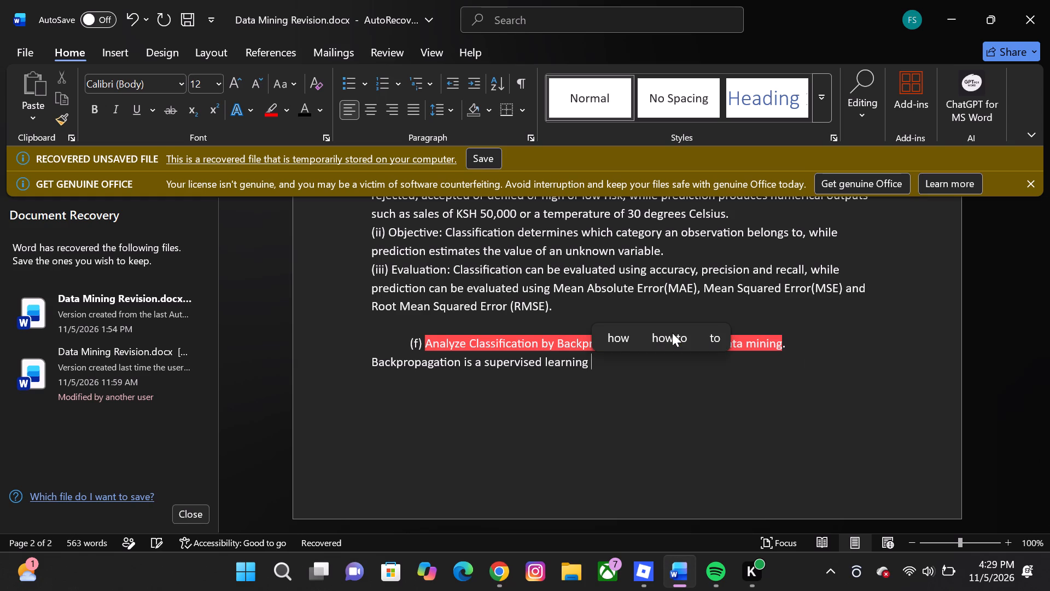
{"action": "type", "text": "al"}
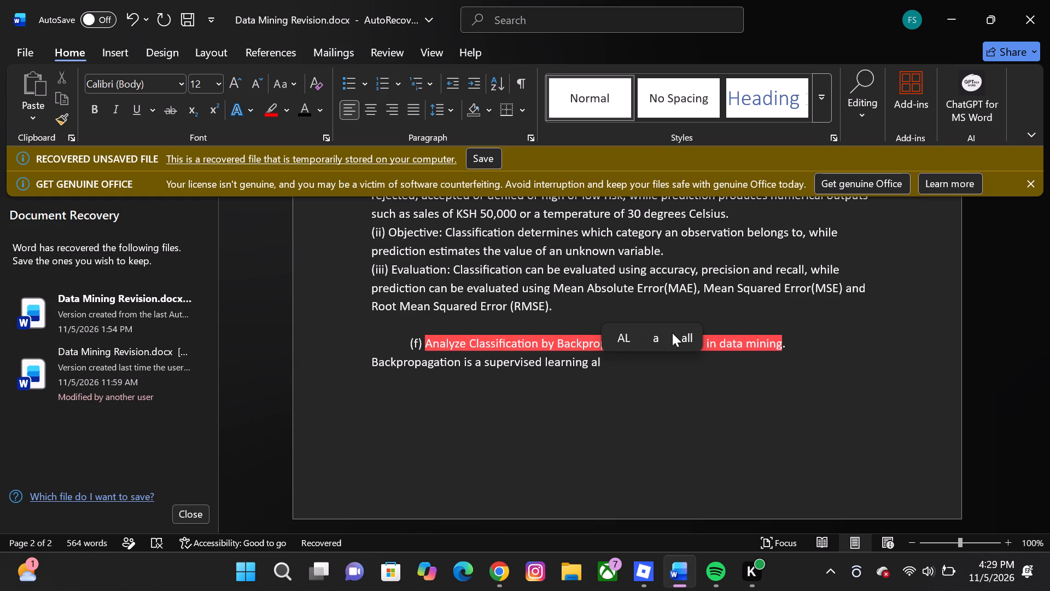
{"action": "type", "text": "gori"}
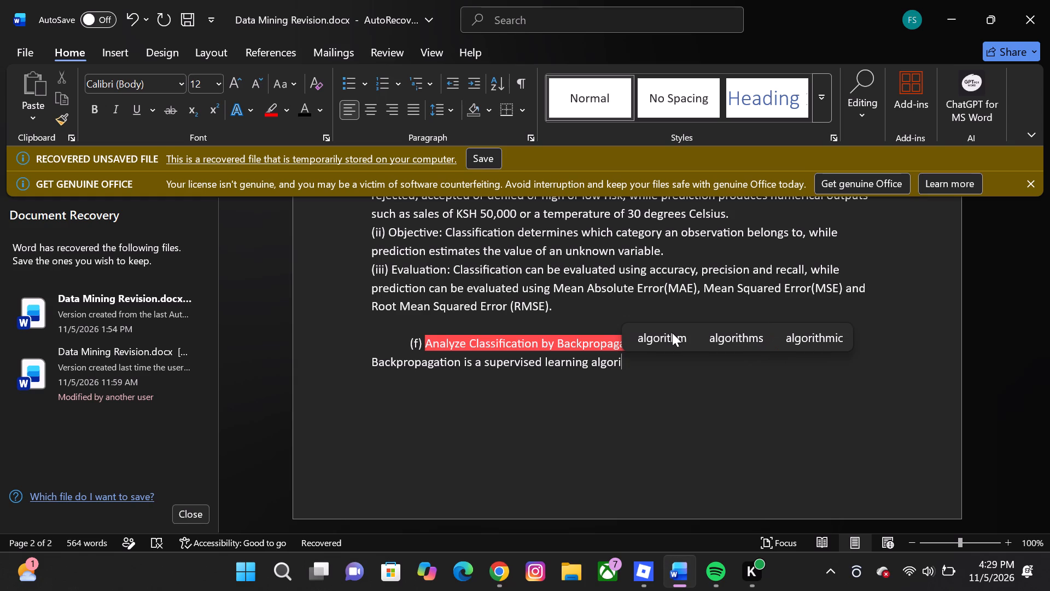
{"action": "key", "text": "t"}
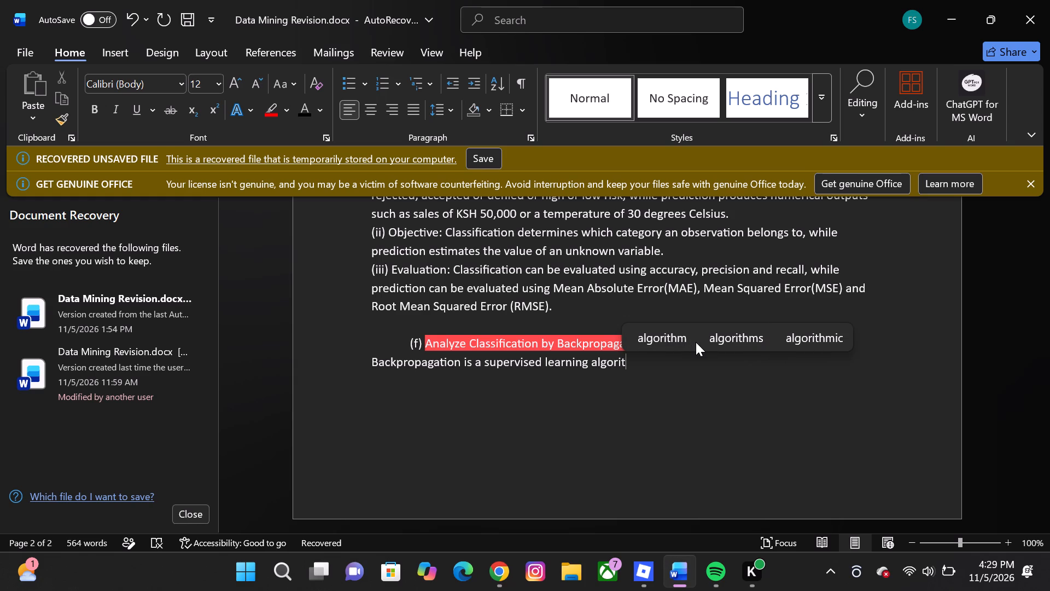
{"action": "left_click", "coordinate": [690, 342]}
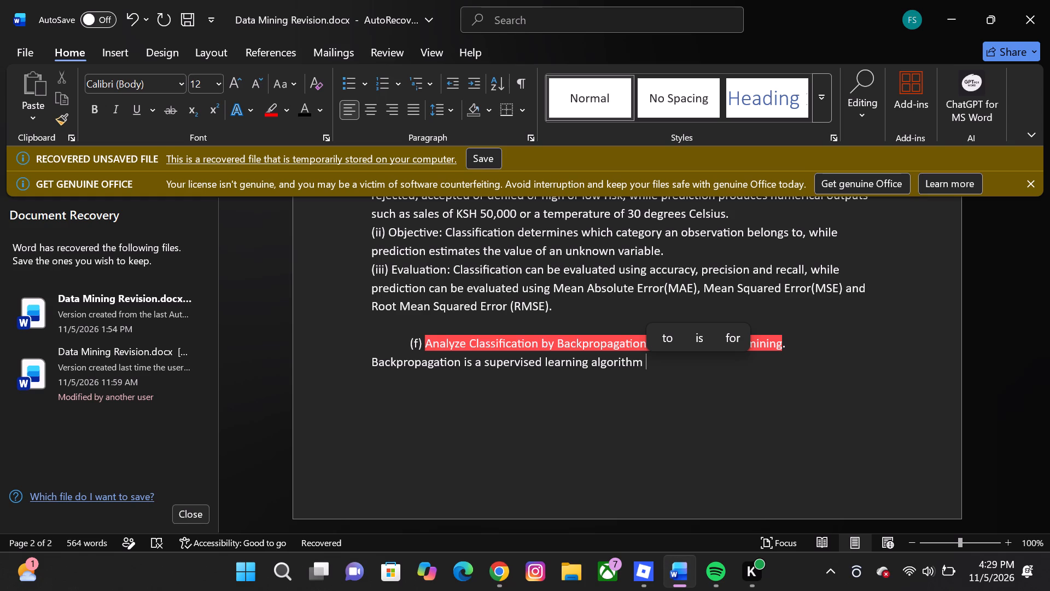
Continue the backpropagation sentence with "used to train artificial neural networks".
{"action": "type", "text": "used to"}
{"action": "key", "text": "space"}
{"action": "type", "text": "train artificial"}
{"action": "key", "text": "space"}
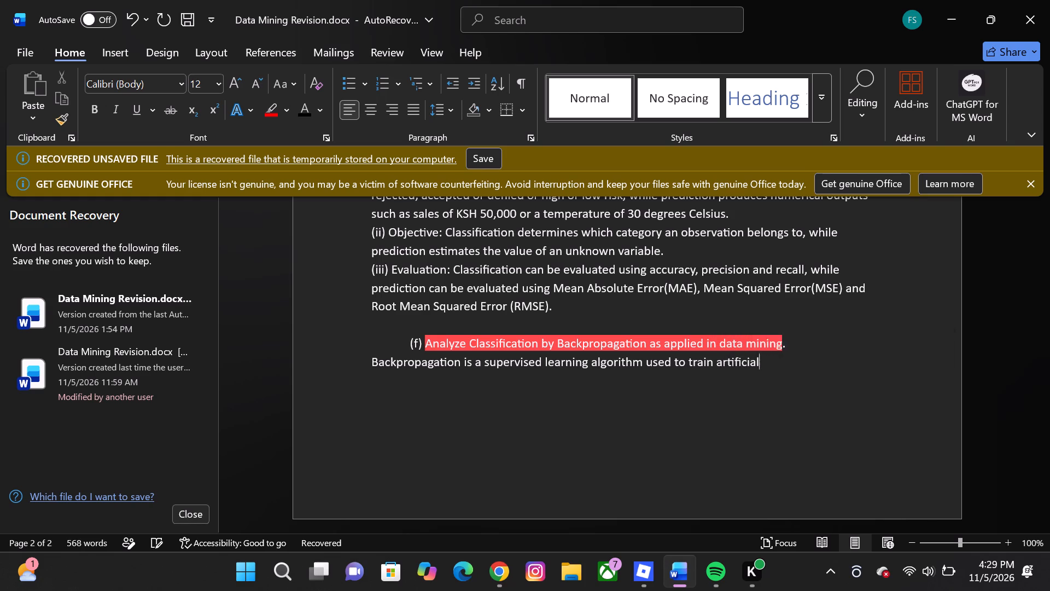
{"action": "type", "text": "neural"}
{"action": "key", "text": "space"}
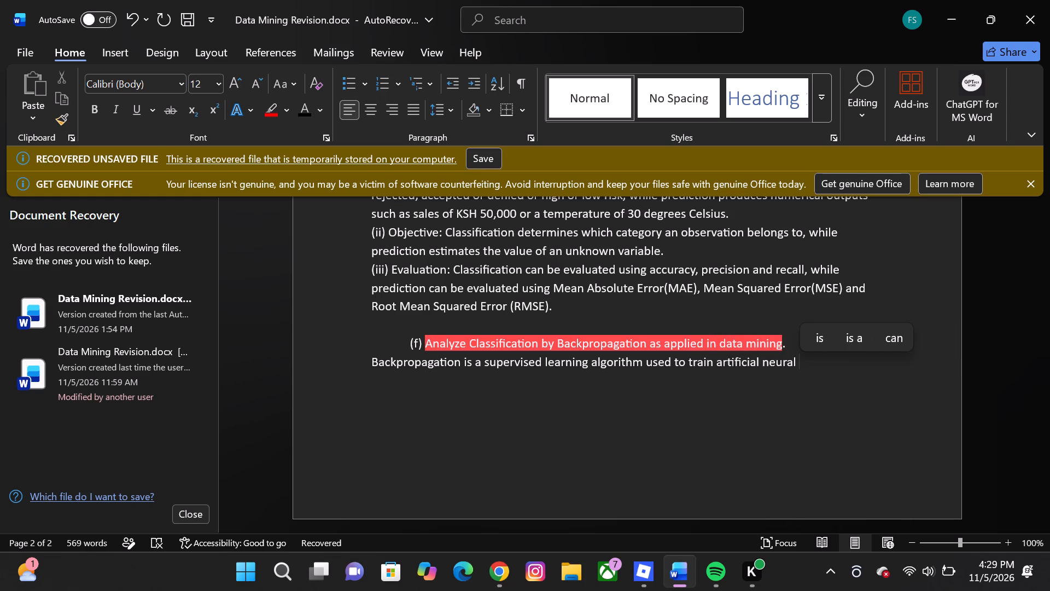
{"action": "type", "text": "networks"}
{"action": "key", "text": "space"}
Continue the item (f) backpropagation sentence with "by reducing the difference btwn".
{"action": "key", "text": "b"}
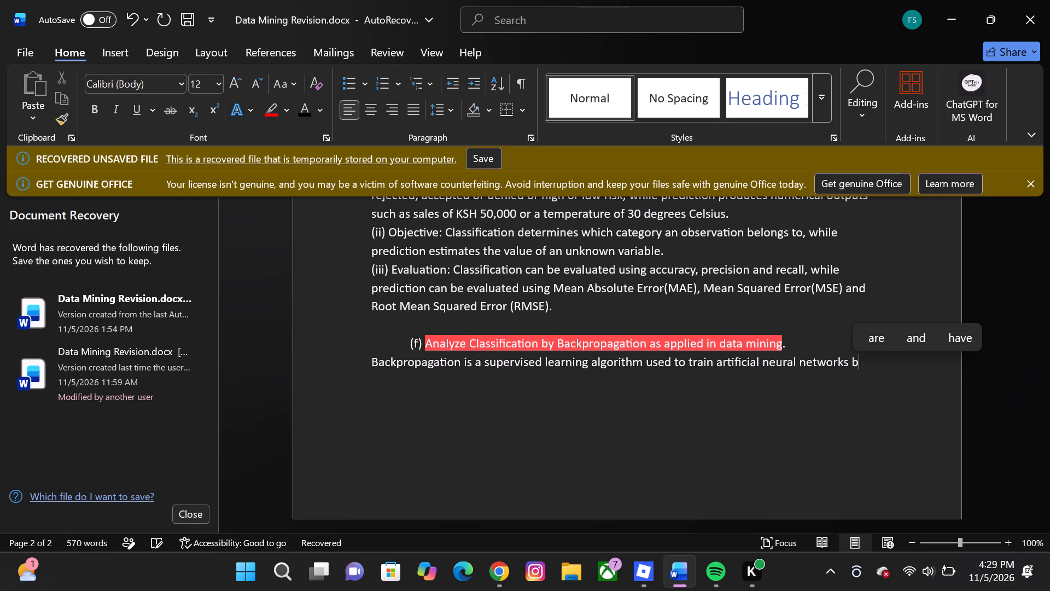
{"action": "type", "text": "y"}
{"action": "key", "text": "space"}
{"action": "type", "text": "reducing"}
{"action": "key", "text": "space"}
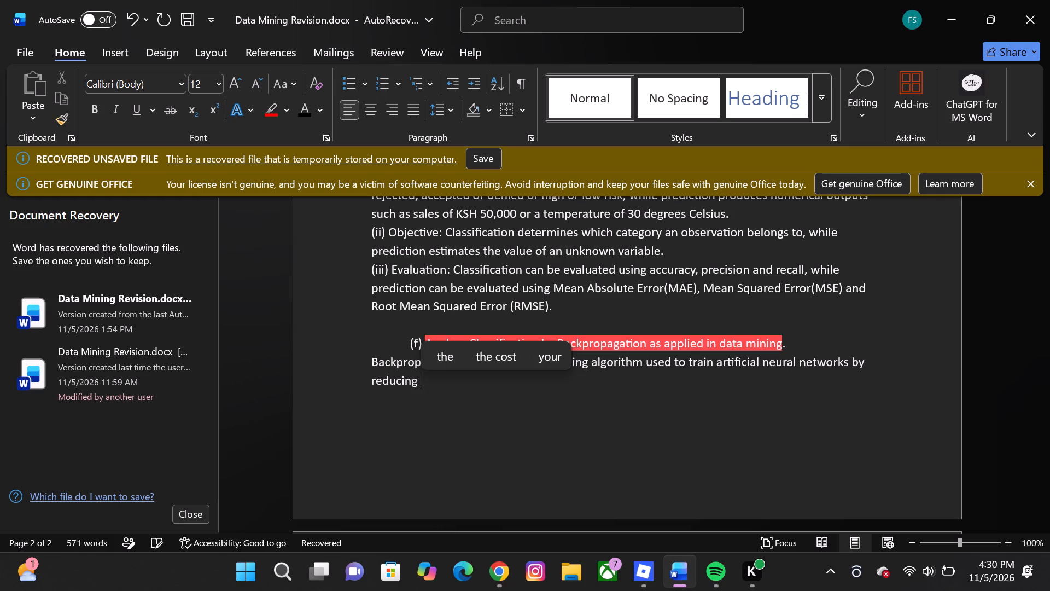
{"action": "type", "text": "the differen"}
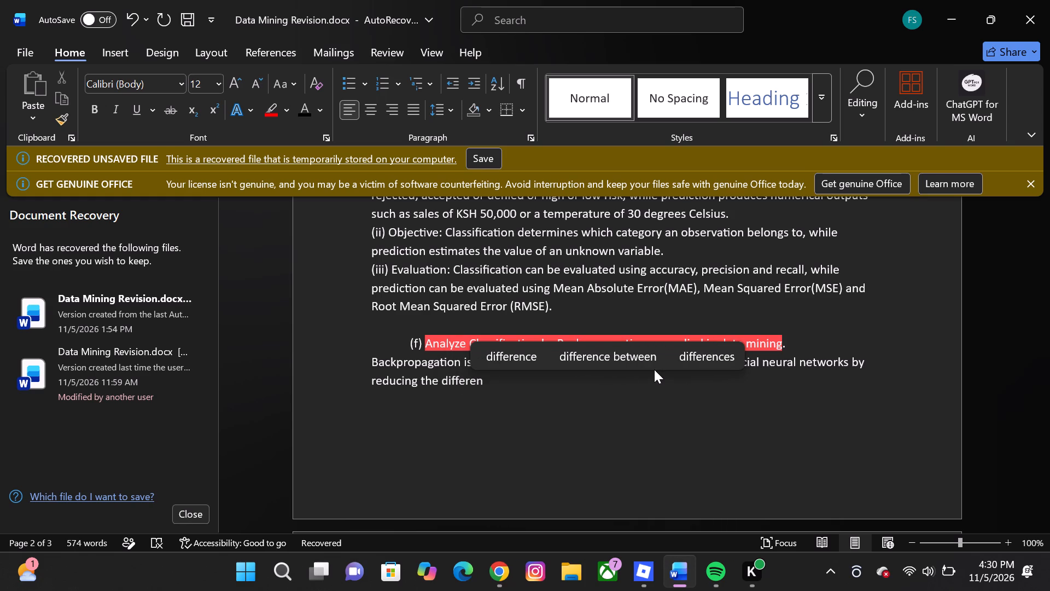
{"action": "key", "text": "t"}
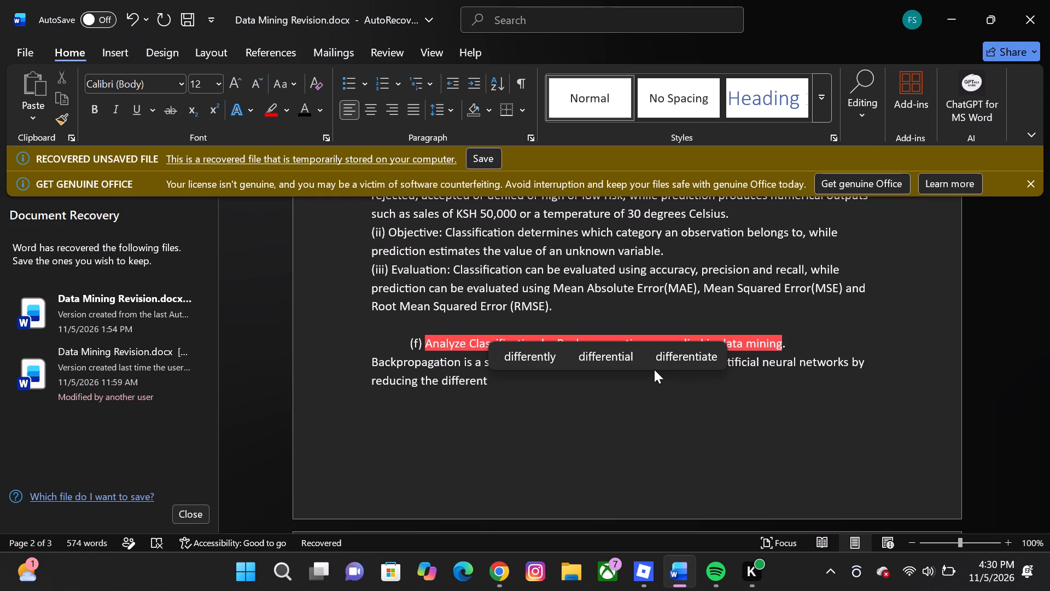
{"action": "key", "text": "BackSpace"}
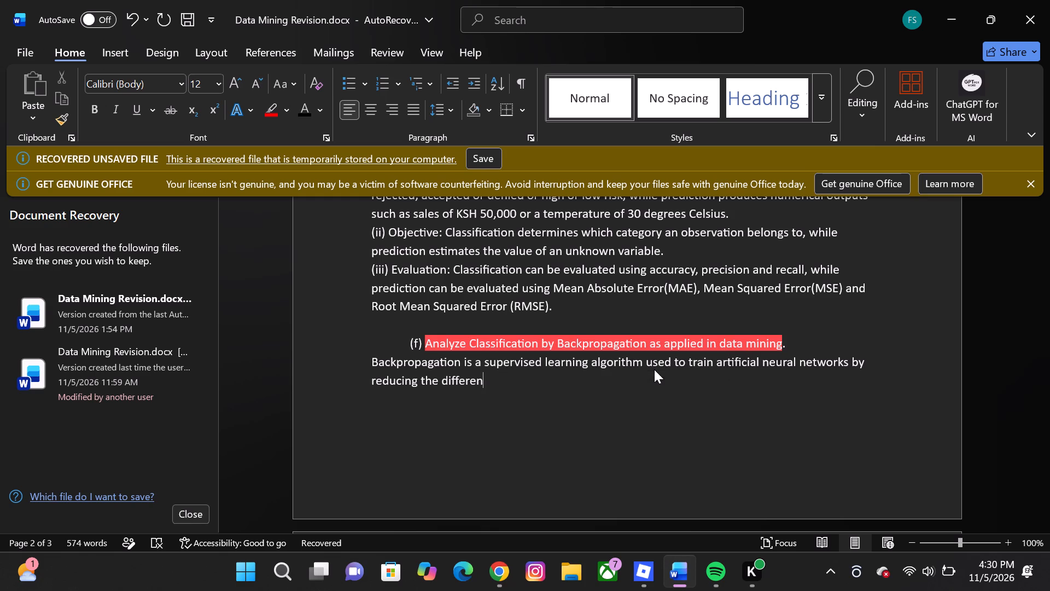
{"action": "type", "text": "ce"}
{"action": "key", "text": "space"}
{"action": "type", "text": "bet"}
{"action": "key", "text": "BackSpace"}
{"action": "key", "text": "BackSpace"}
{"action": "type", "text": "twn"}
{"action": "key", "text": "space"}
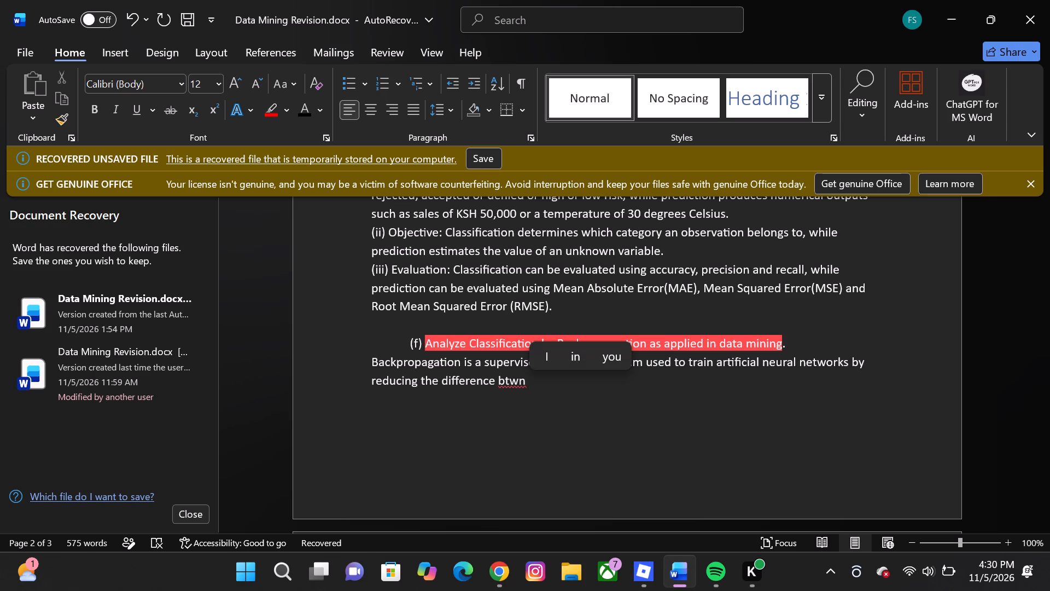
Finish the backpropagation sentence with "predicted and actual outputs.".
{"action": "type", "text": "predicted"}
{"action": "key", "text": "space"}
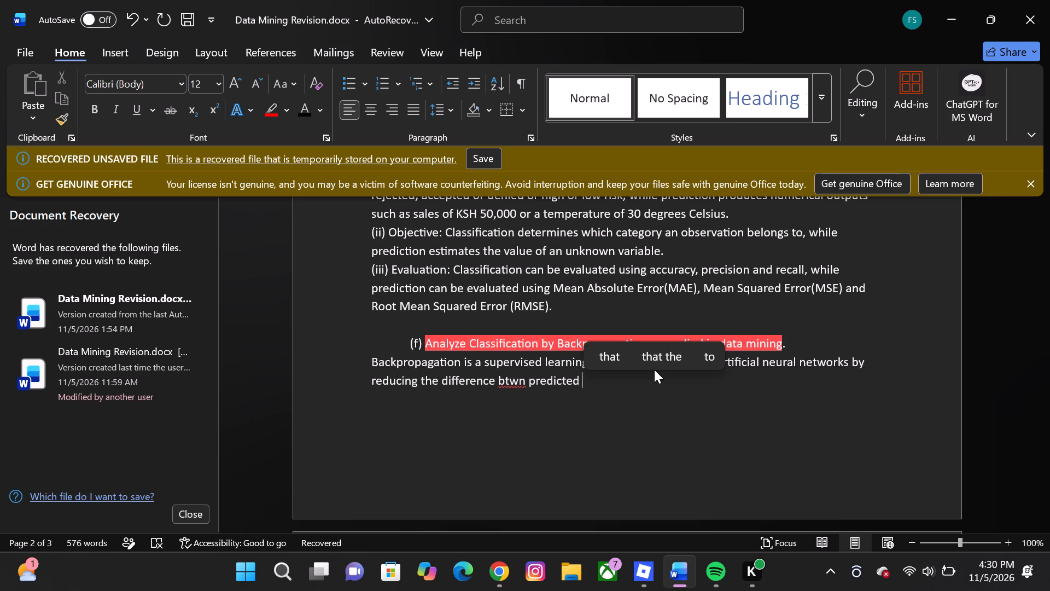
{"action": "type", "text": "and"}
{"action": "key", "text": "space"}
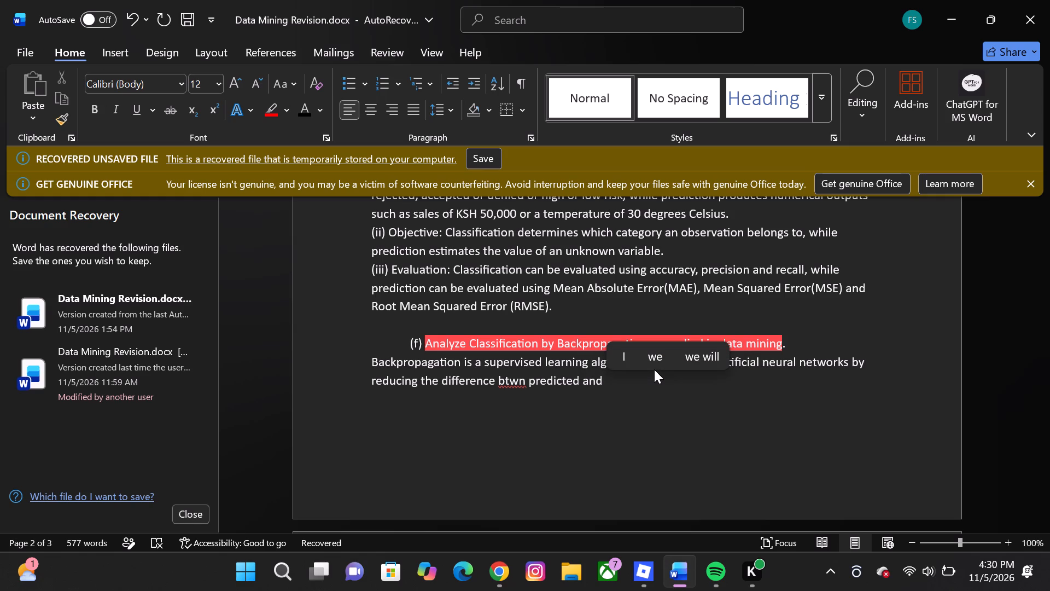
{"action": "type", "text": "act"}
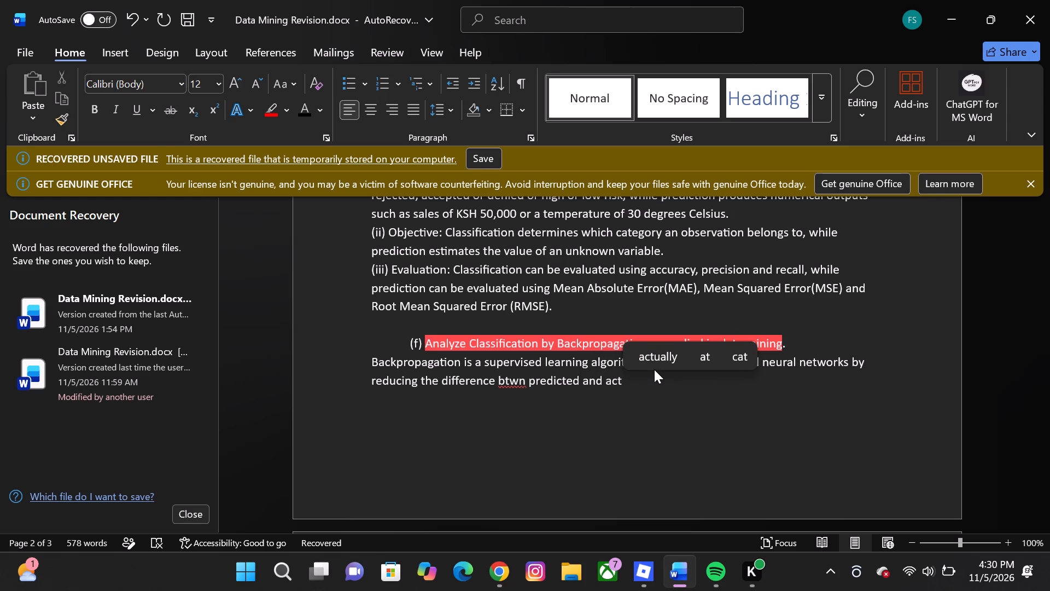
{"action": "type", "text": "ual"}
{"action": "key", "text": "space"}
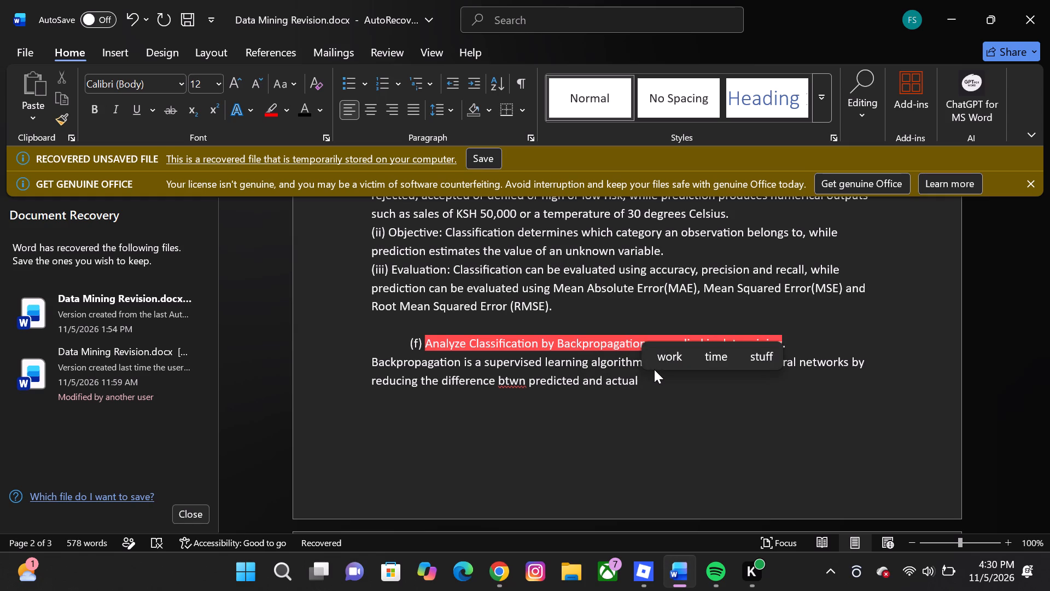
{"action": "type", "text": "outputs"}
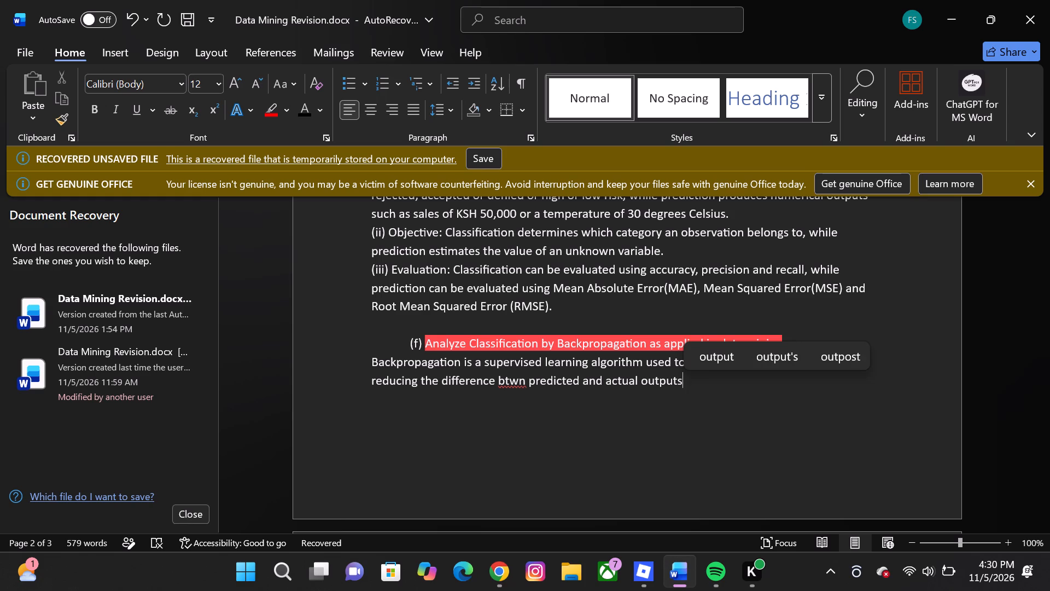
{"action": "key", "text": "period"}
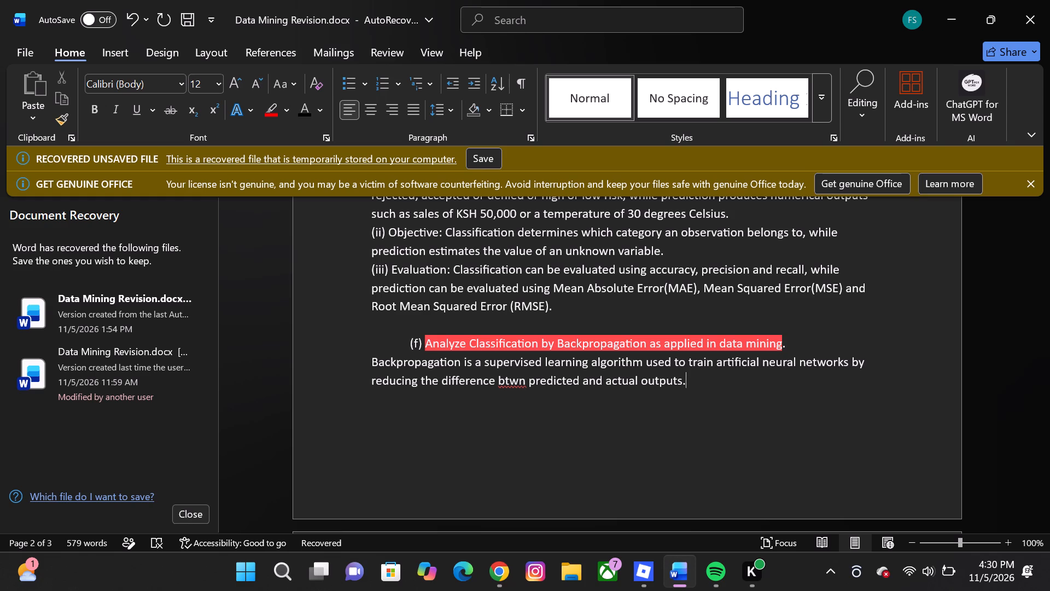
Add the lead-in "Works through the following stages" right after the backpropagation definition sentence.
{"action": "key", "text": "shift+a"}
{"action": "key", "text": "BackSpace"}
{"action": "key", "text": "space"}
{"action": "type", "text": "Works through the f"}
{"action": "key", "text": "o"}
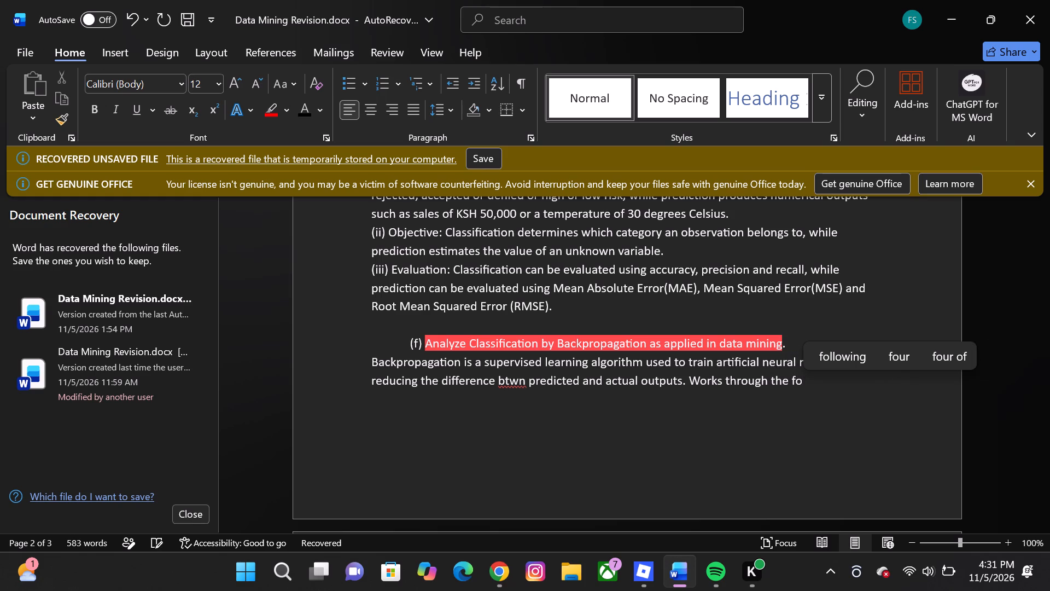
{"action": "type", "text": "llowo"}
{"action": "key", "text": "BackSpace"}
{"action": "type", "text": "ing stages"}
{"action": "key", "text": "space"}
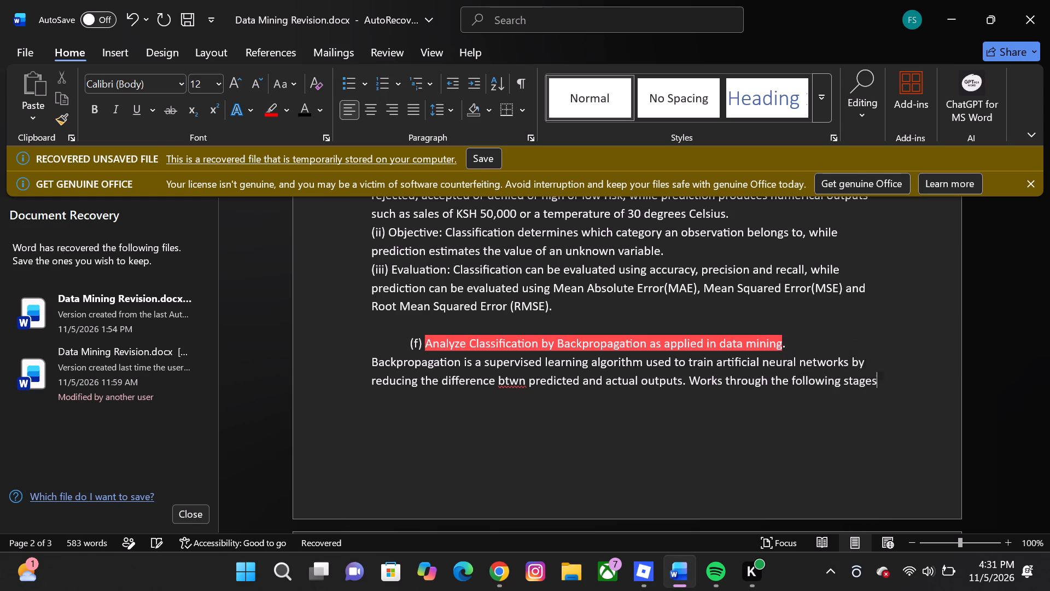